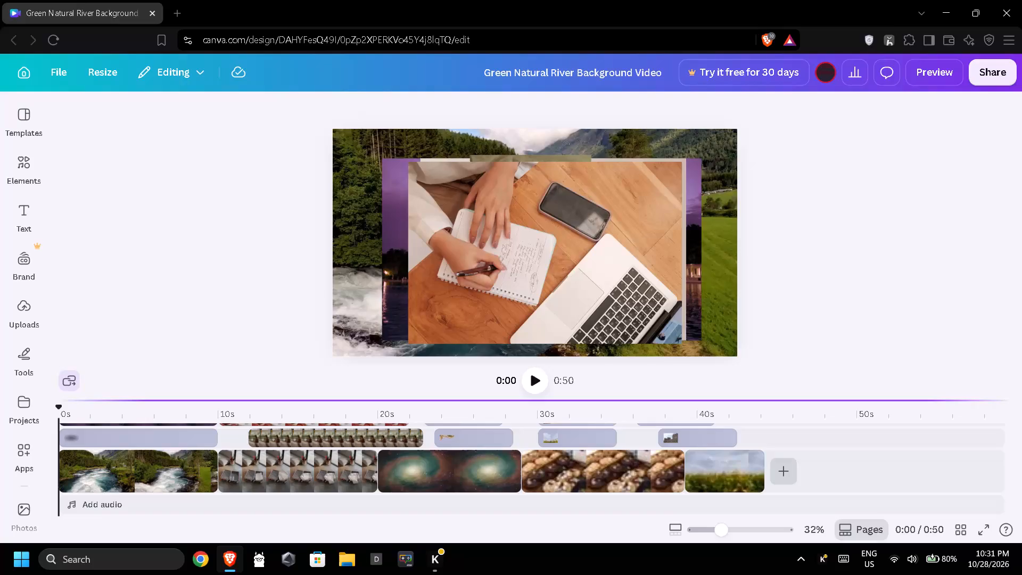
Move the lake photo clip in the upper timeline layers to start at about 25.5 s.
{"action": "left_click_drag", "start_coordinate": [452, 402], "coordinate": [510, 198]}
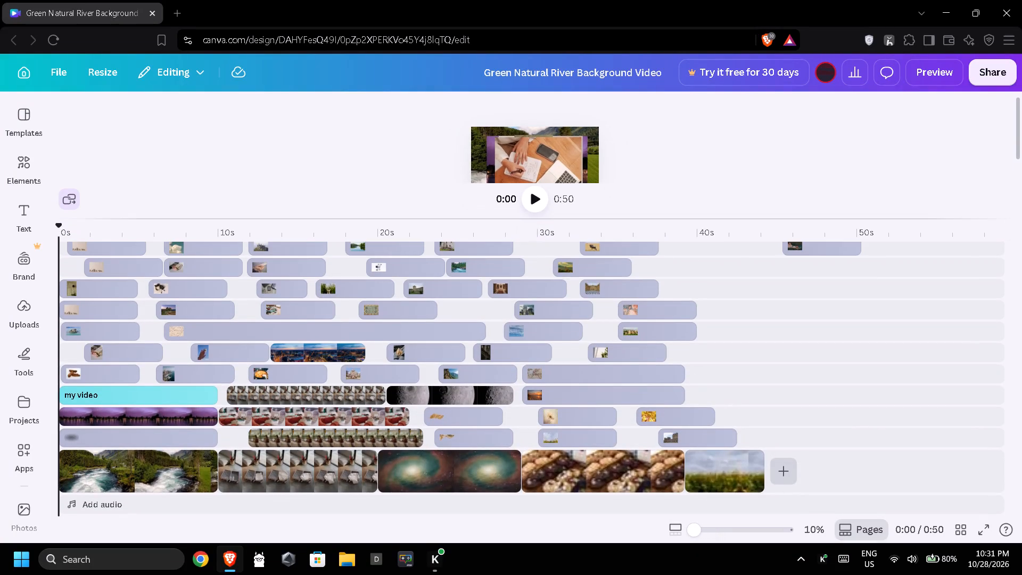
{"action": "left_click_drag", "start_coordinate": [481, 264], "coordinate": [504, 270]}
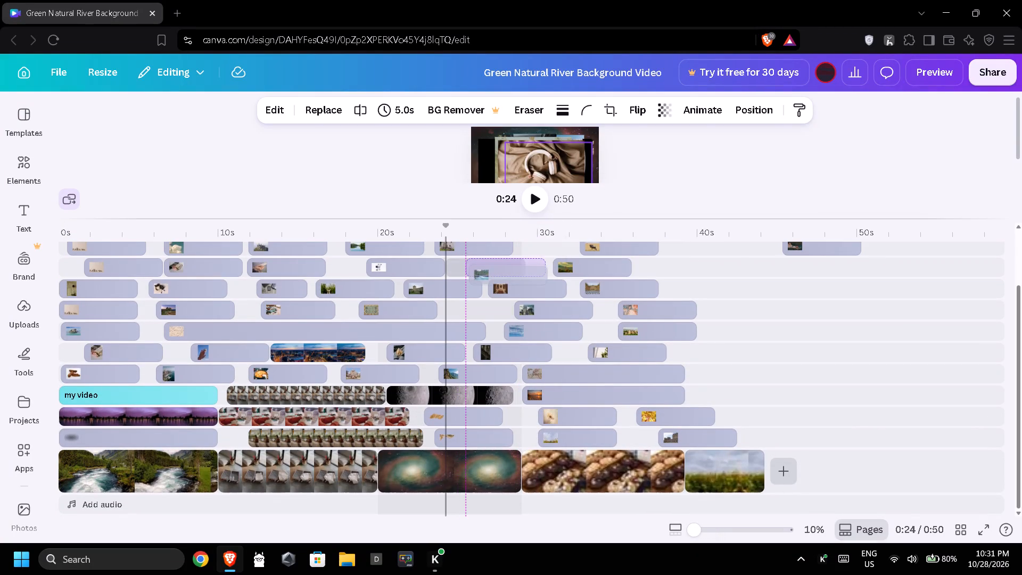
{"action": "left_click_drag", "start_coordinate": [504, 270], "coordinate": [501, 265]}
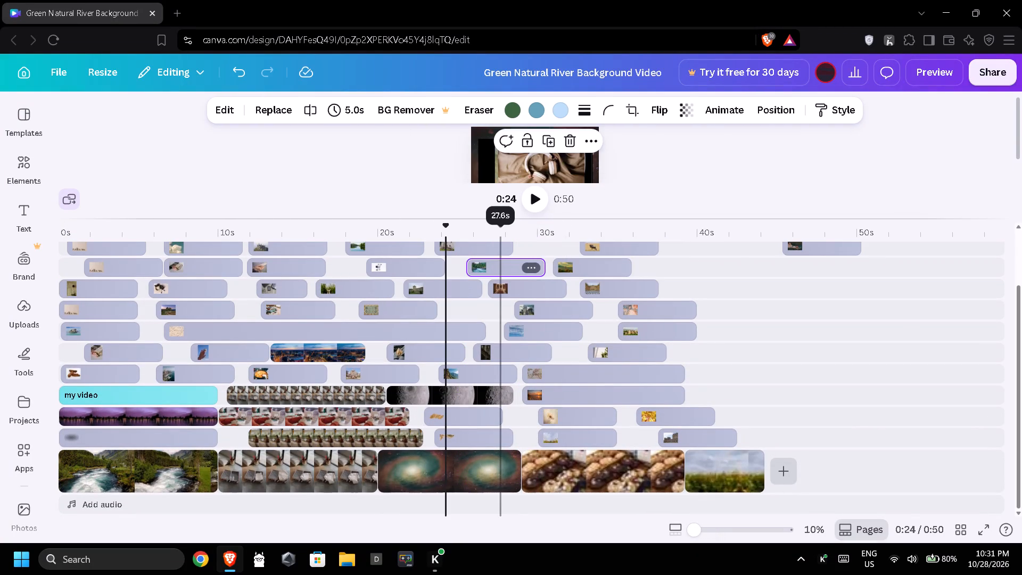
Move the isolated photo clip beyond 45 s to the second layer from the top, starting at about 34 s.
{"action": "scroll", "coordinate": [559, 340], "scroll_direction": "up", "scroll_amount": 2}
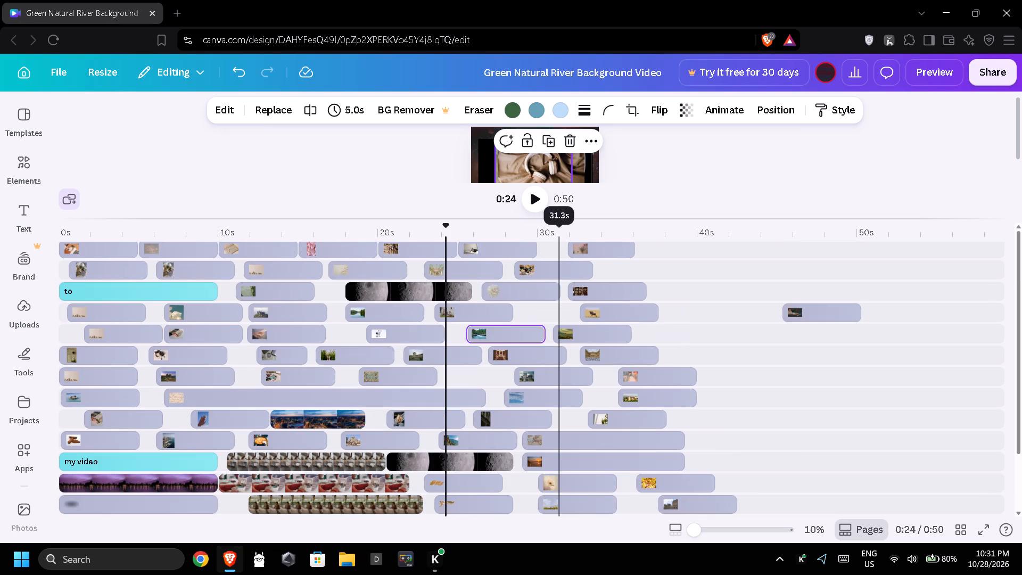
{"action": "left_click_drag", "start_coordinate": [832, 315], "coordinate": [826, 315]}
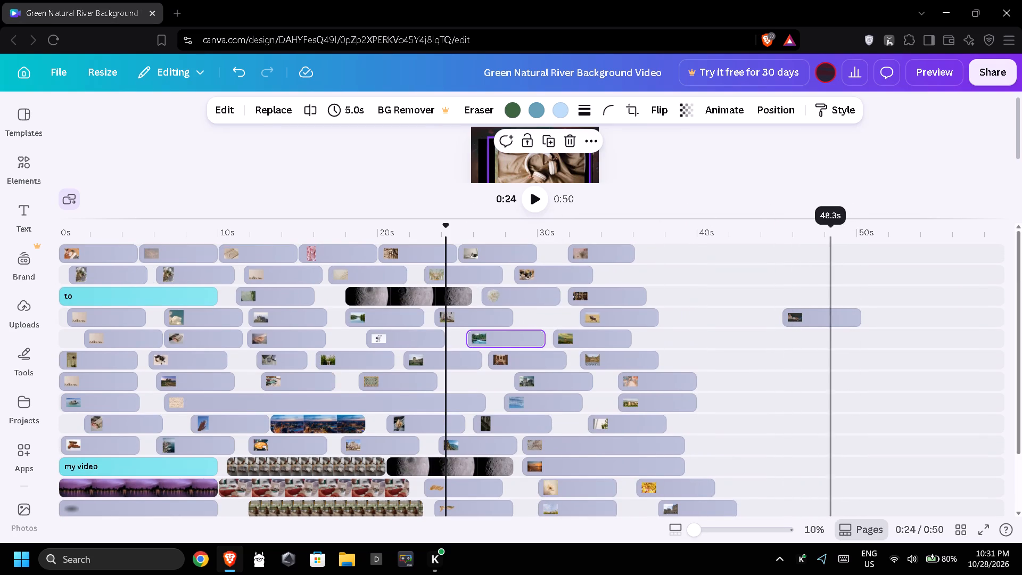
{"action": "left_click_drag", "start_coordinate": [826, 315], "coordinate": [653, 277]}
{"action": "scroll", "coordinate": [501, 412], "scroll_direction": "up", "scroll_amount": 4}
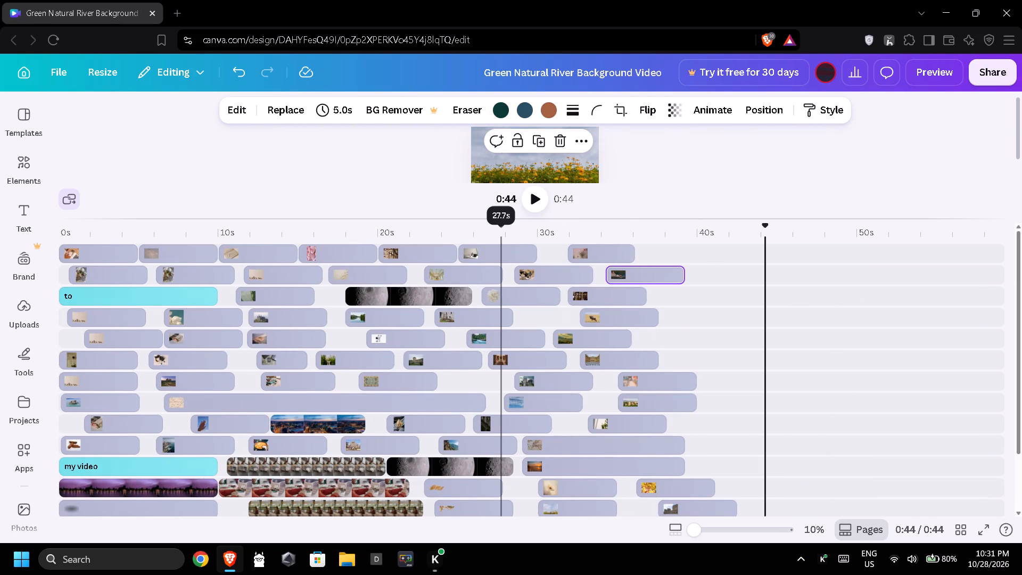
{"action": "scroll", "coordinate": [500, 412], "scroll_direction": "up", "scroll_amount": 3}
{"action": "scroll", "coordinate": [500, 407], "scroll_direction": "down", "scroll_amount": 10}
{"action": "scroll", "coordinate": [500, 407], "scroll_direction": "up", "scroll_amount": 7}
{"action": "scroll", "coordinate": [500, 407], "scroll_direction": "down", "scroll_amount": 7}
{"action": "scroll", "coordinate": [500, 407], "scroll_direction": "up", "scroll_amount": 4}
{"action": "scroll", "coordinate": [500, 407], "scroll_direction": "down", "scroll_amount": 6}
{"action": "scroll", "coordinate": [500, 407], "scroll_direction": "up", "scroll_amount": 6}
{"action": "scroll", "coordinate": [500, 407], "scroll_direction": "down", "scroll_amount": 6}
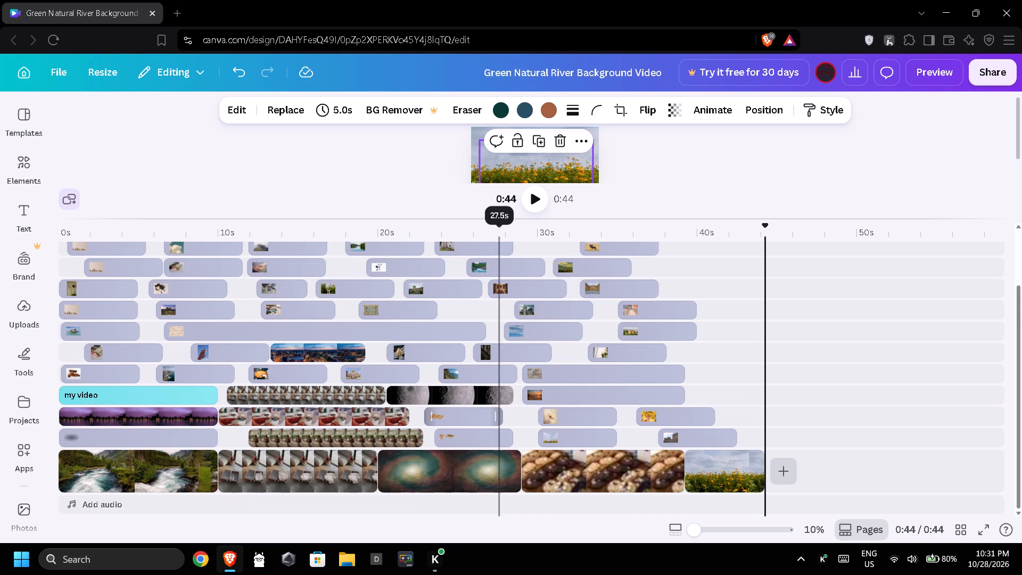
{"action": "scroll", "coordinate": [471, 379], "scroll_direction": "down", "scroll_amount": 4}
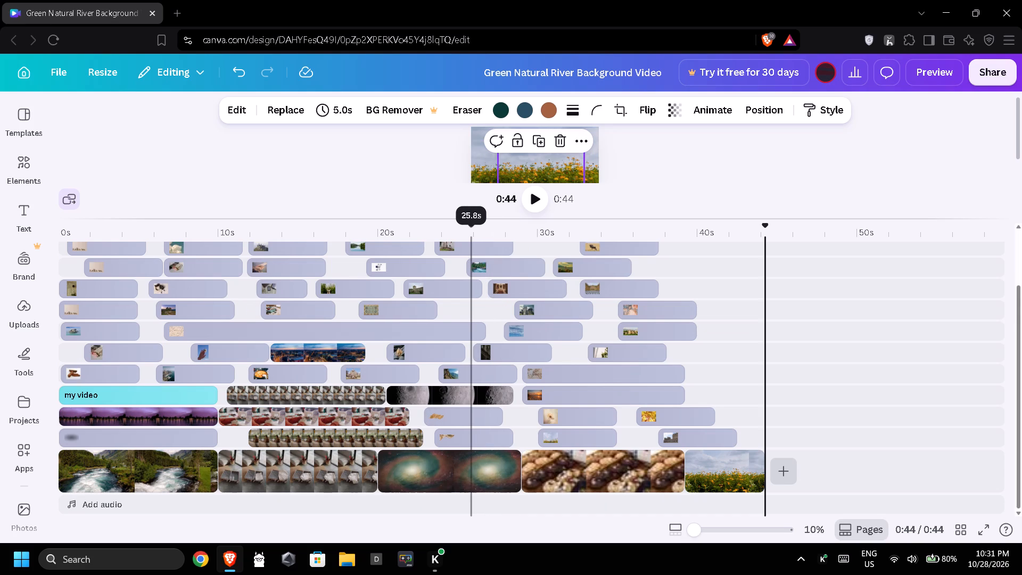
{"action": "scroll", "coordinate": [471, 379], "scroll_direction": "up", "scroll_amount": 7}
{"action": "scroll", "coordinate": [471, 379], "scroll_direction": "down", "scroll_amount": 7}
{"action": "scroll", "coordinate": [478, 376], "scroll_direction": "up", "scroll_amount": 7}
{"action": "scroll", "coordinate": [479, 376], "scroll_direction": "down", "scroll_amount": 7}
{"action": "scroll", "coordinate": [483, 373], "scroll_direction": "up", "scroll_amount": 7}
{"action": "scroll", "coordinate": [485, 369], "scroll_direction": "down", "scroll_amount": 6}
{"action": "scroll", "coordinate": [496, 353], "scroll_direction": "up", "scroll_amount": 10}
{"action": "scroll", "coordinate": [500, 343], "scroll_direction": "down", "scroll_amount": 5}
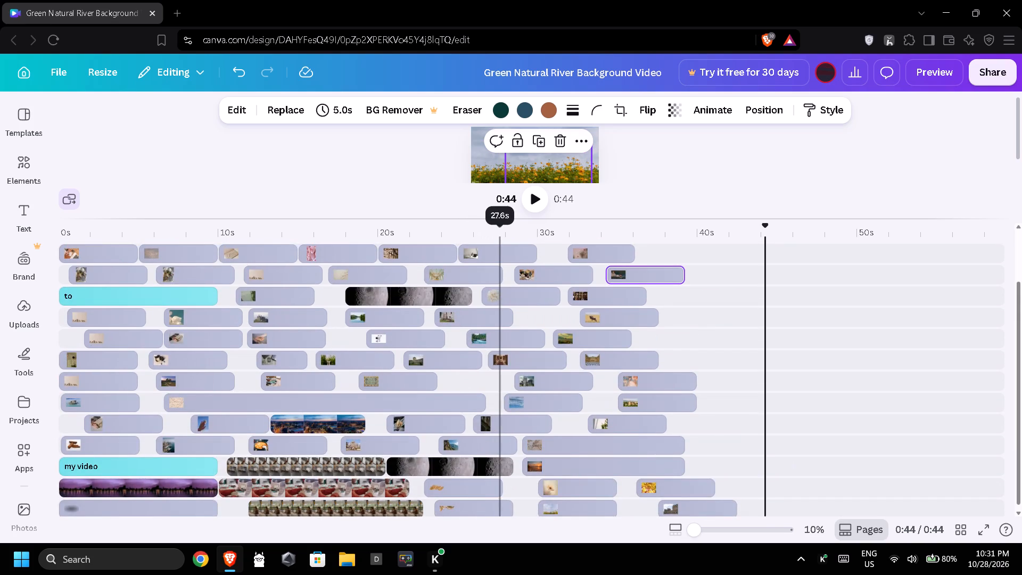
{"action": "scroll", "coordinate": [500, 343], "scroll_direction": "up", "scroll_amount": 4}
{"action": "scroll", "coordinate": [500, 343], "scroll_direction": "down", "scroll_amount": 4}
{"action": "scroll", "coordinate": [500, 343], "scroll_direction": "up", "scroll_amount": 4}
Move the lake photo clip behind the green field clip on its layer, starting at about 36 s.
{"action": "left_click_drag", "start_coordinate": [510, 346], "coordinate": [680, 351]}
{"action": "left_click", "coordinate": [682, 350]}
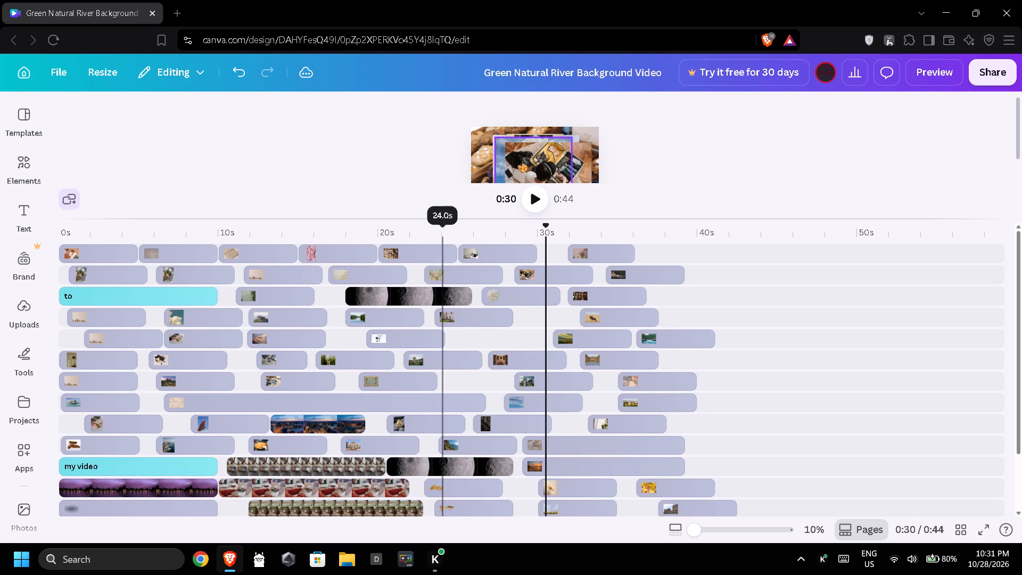
Delete the castle photo clip that starts at about 21.5 s on the sixth layer from the top.
{"action": "left_click", "coordinate": [447, 363]}
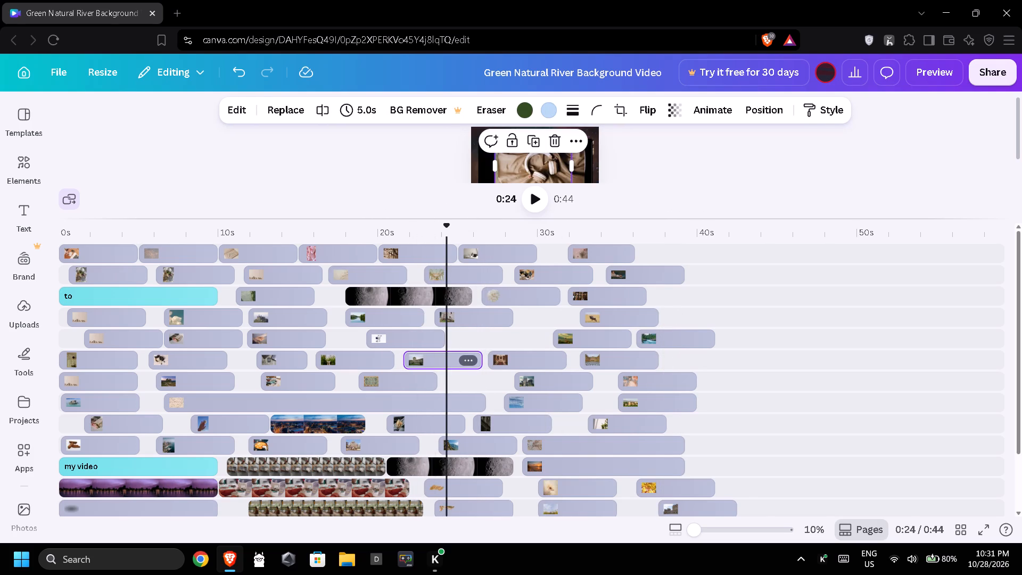
{"action": "key", "text": "backslash"}
{"action": "key", "text": "BackSpace"}
{"action": "key", "text": "Left"}
{"action": "key", "text": "Left"}
{"action": "key", "text": "Left"}
{"action": "key", "text": "Right"}
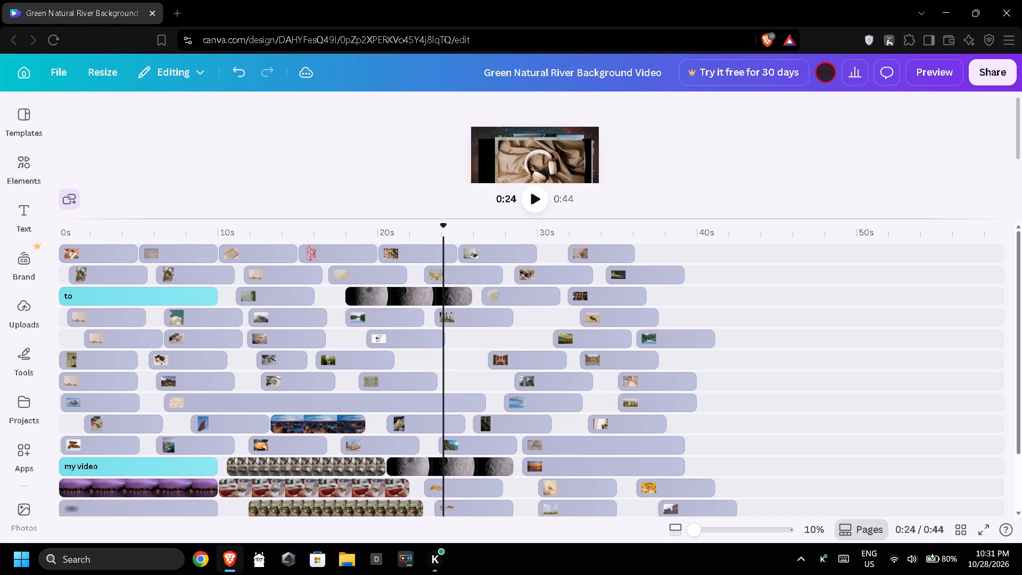
Delete four photo clips one by one on the fifth, sixth and eighth layers, those starting near 19, 27, 33 and 28 s.
{"action": "left_click", "coordinate": [422, 338]}
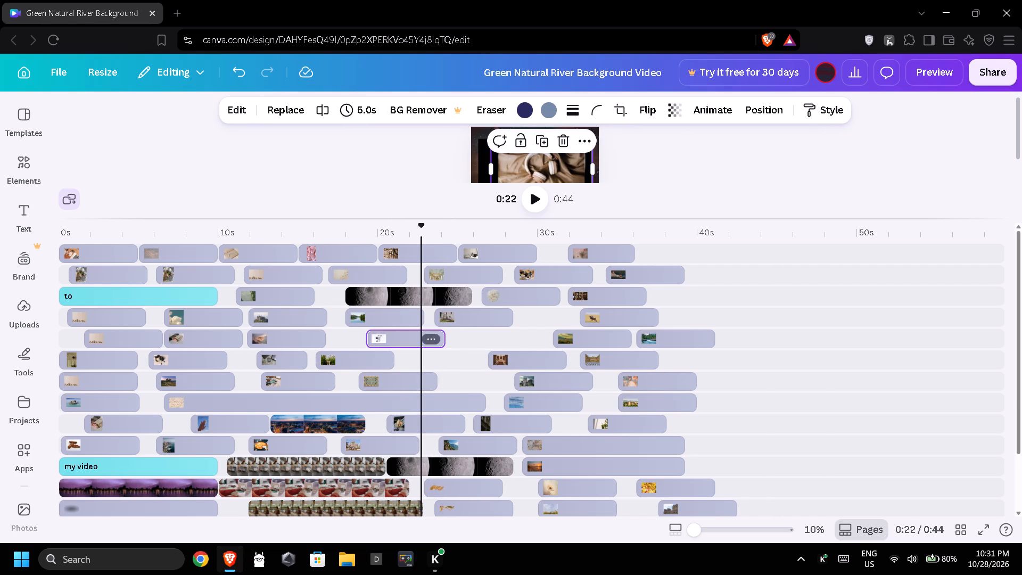
{"action": "key", "text": "BackSpace"}
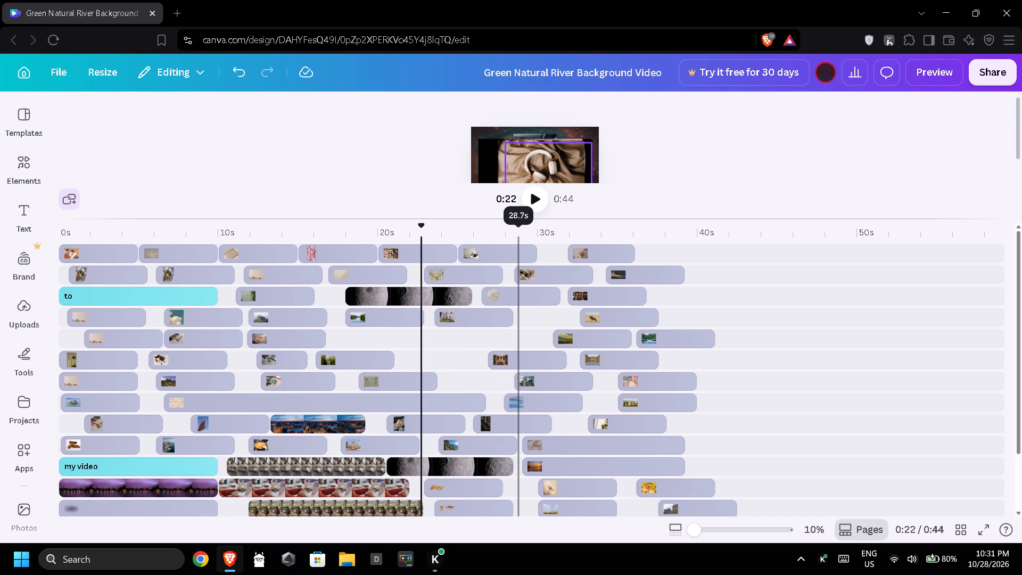
{"action": "left_click", "coordinate": [520, 358]}
{"action": "key", "text": "BackSpace"}
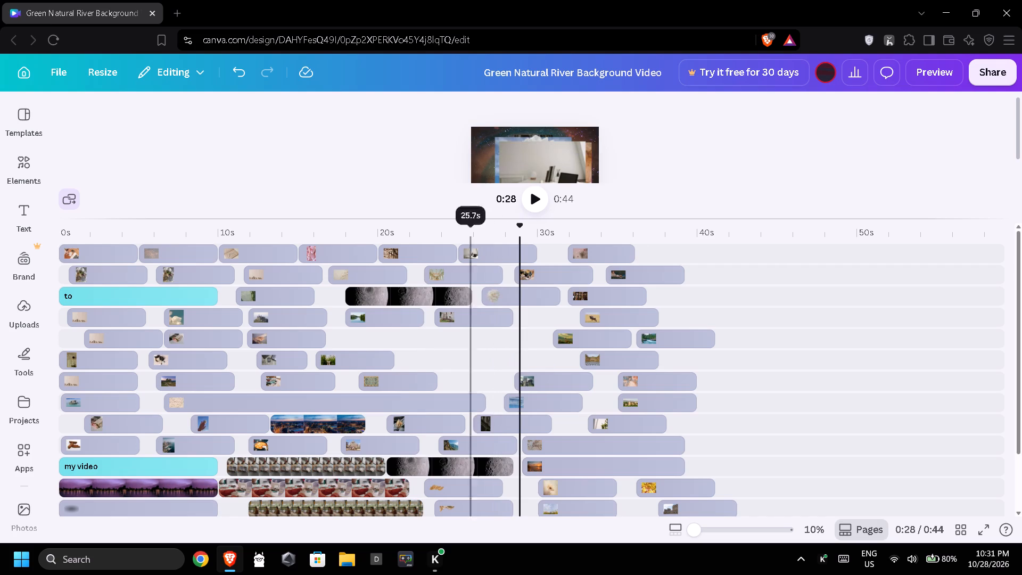
{"action": "left_click", "coordinate": [616, 352]}
{"action": "key", "text": "backslash"}
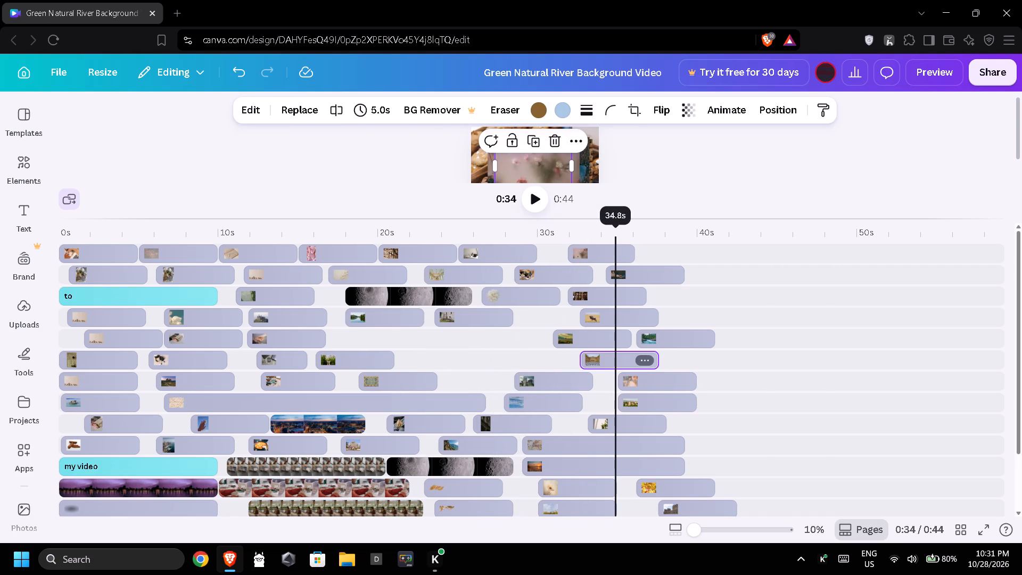
{"action": "key", "text": "BackSpace"}
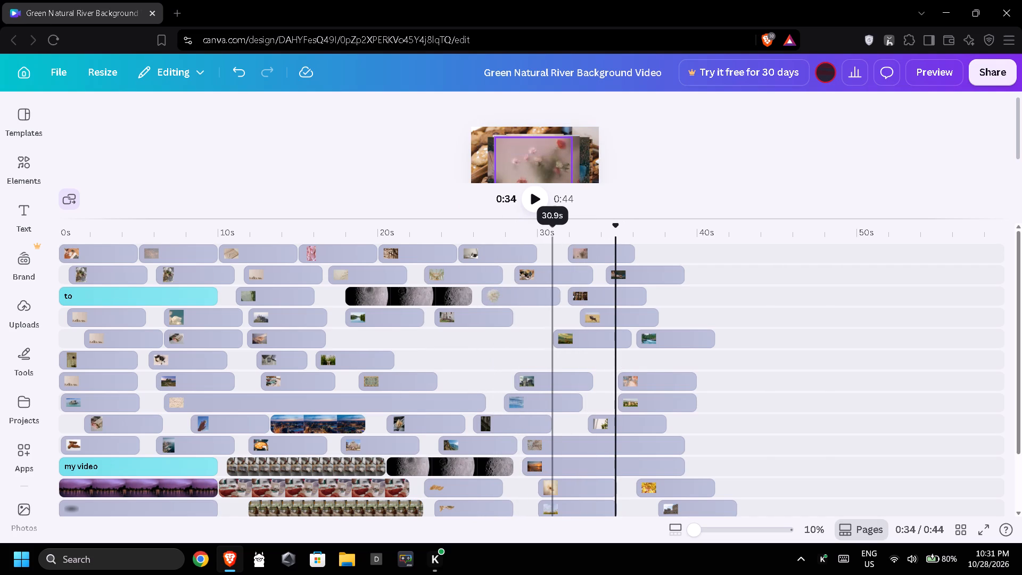
{"action": "left_click", "coordinate": [553, 401]}
{"action": "key", "text": "BackSpace"}
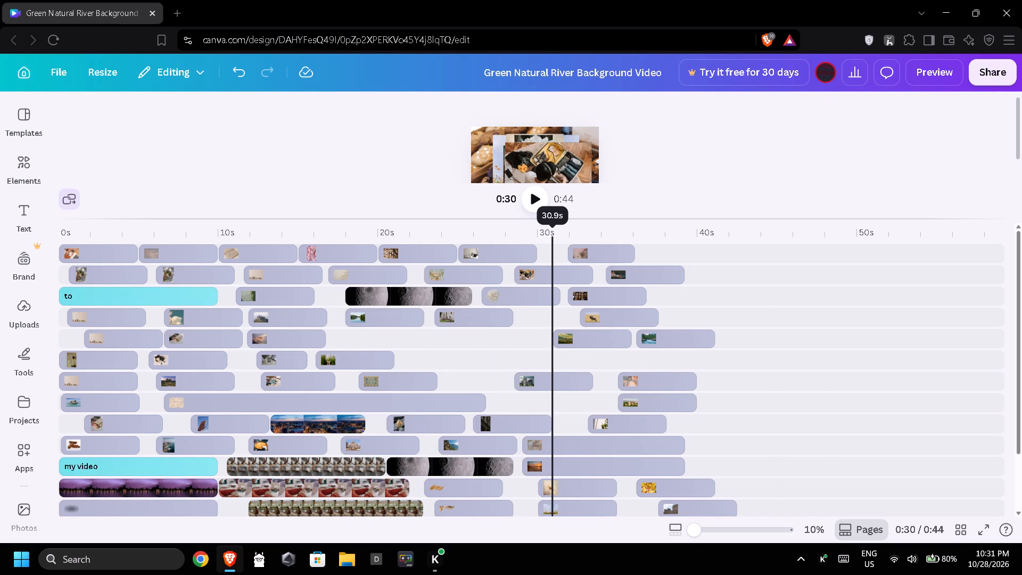
Delete all clips within the first 25 seconds or so on the fifth to ninth layers together.
{"action": "left_click", "coordinate": [268, 327]}
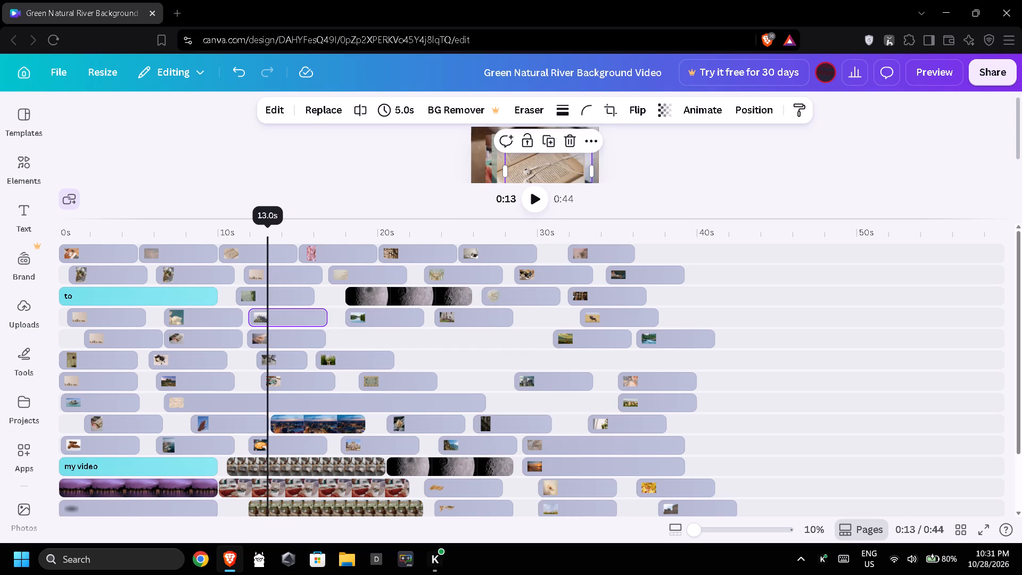
{"action": "left_click_drag", "start_coordinate": [428, 347], "coordinate": [123, 417]}
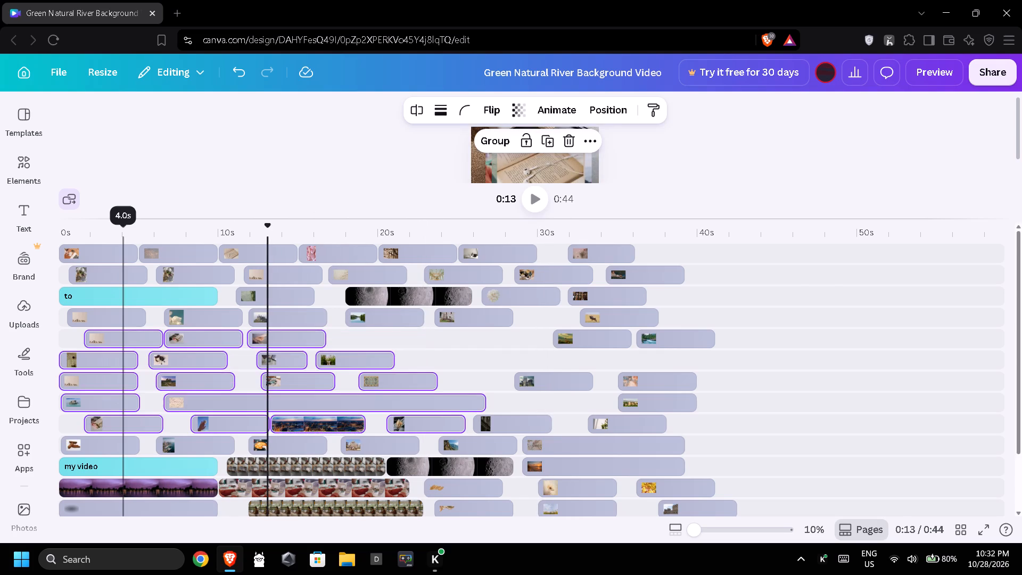
{"action": "key", "text": "BackSpace"}
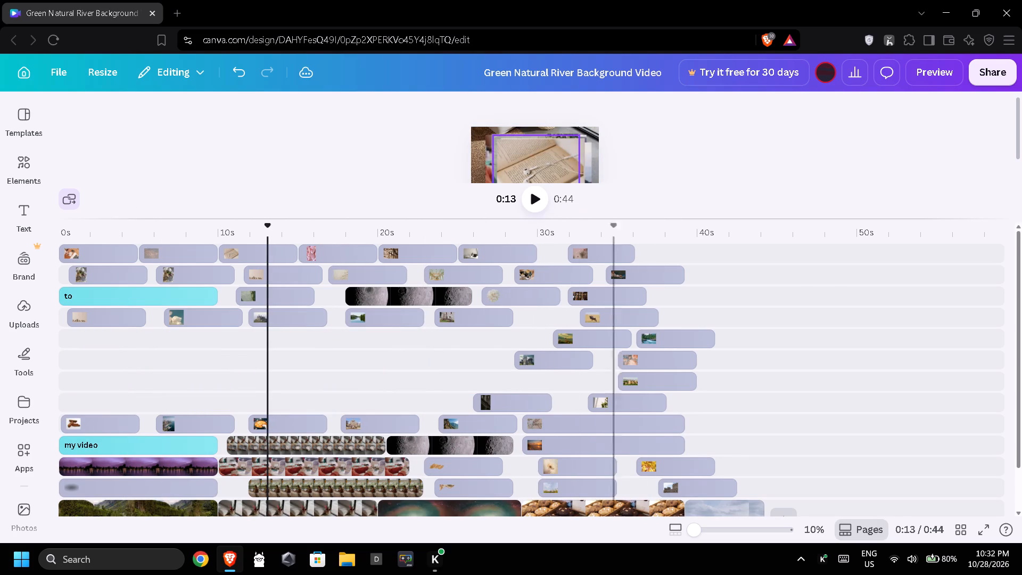
Delete all remaining clips above the lowest overlay layer, including both text clips, keeping that layer and the main video track.
{"action": "left_click_drag", "start_coordinate": [798, 480], "coordinate": [116, 336]}
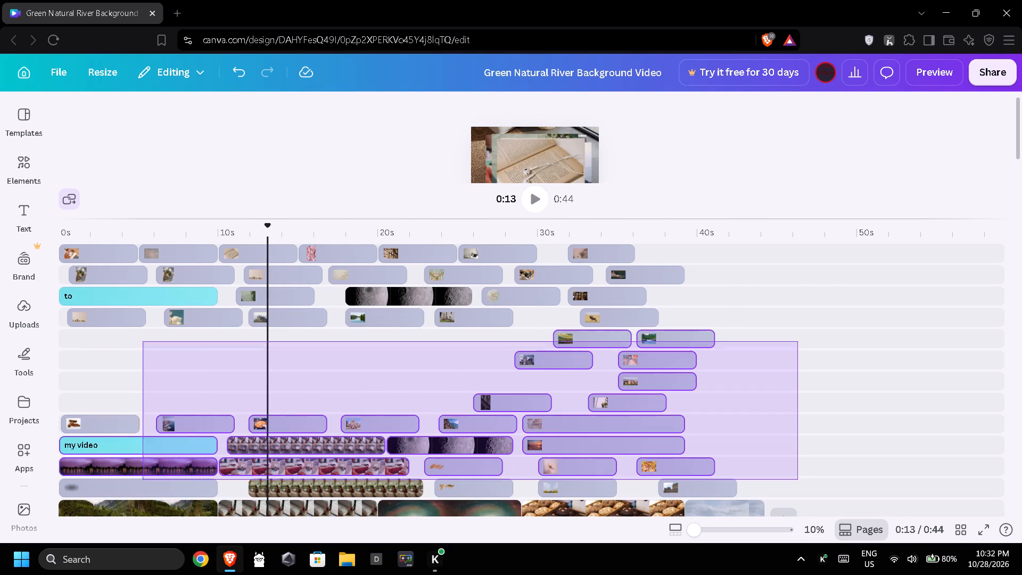
{"action": "left_click_drag", "start_coordinate": [116, 336], "coordinate": [63, 263]}
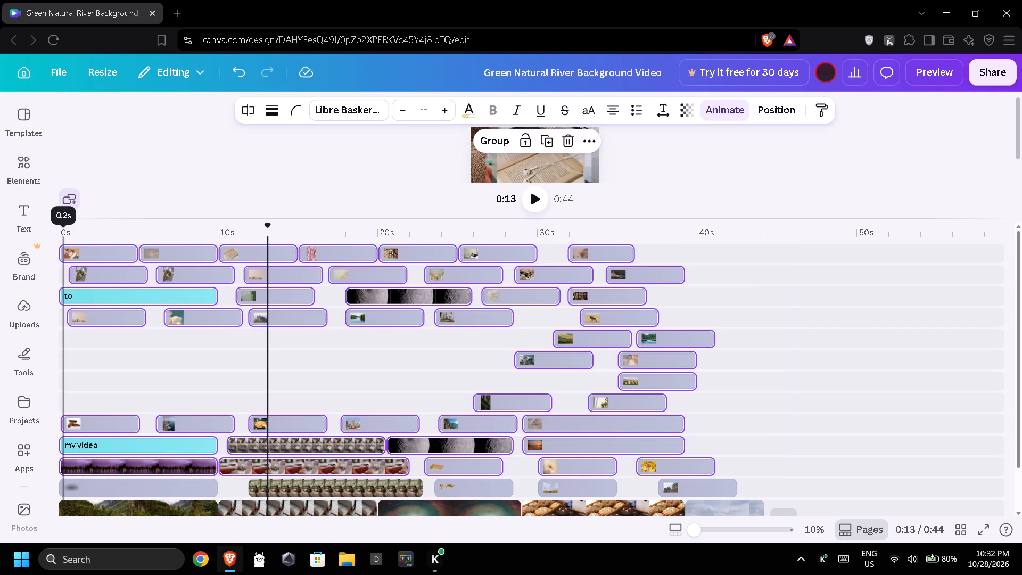
{"action": "key", "text": "BackSpace"}
{"action": "scroll", "coordinate": [343, 442], "scroll_direction": "down", "scroll_amount": 1}
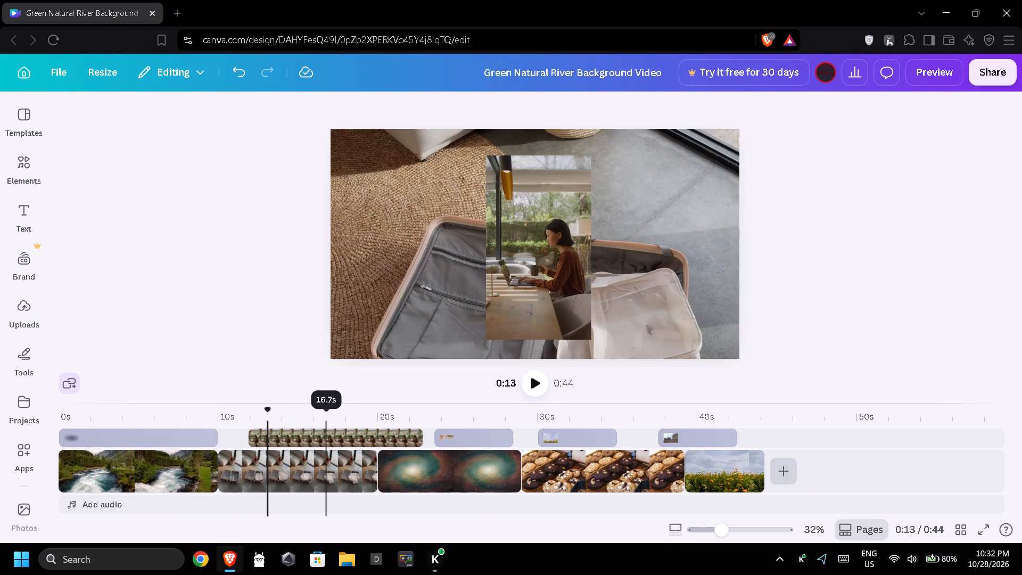
{"action": "scroll", "coordinate": [343, 442], "scroll_direction": "down", "scroll_amount": 1}
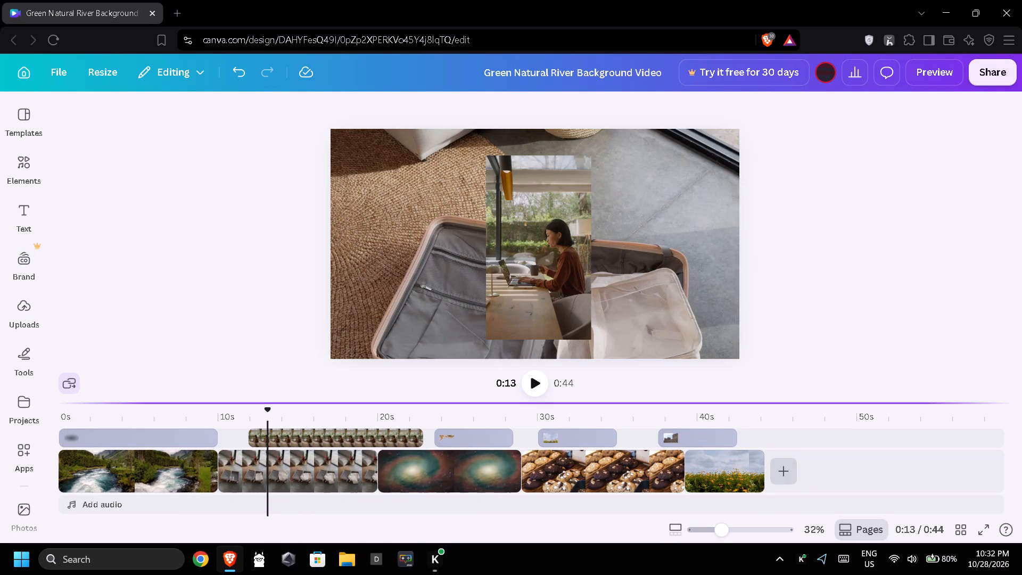
Open the photo library, set the playhead to about 5 s in the river clip, and show all recently used photos.
{"action": "left_click_drag", "start_coordinate": [301, 404], "coordinate": [273, 304]}
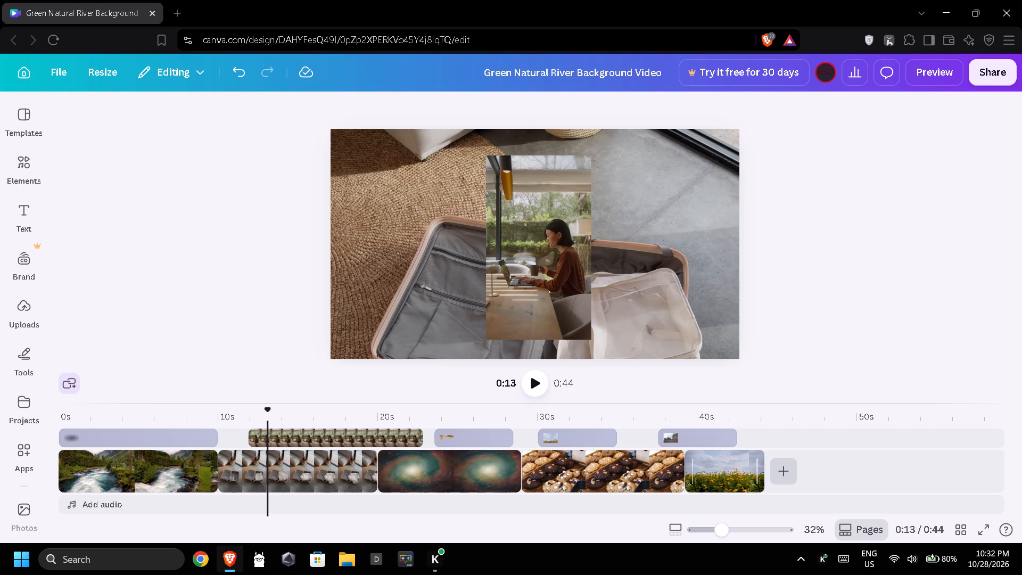
{"action": "left_click", "coordinate": [780, 464]}
{"action": "left_click", "coordinate": [782, 407]}
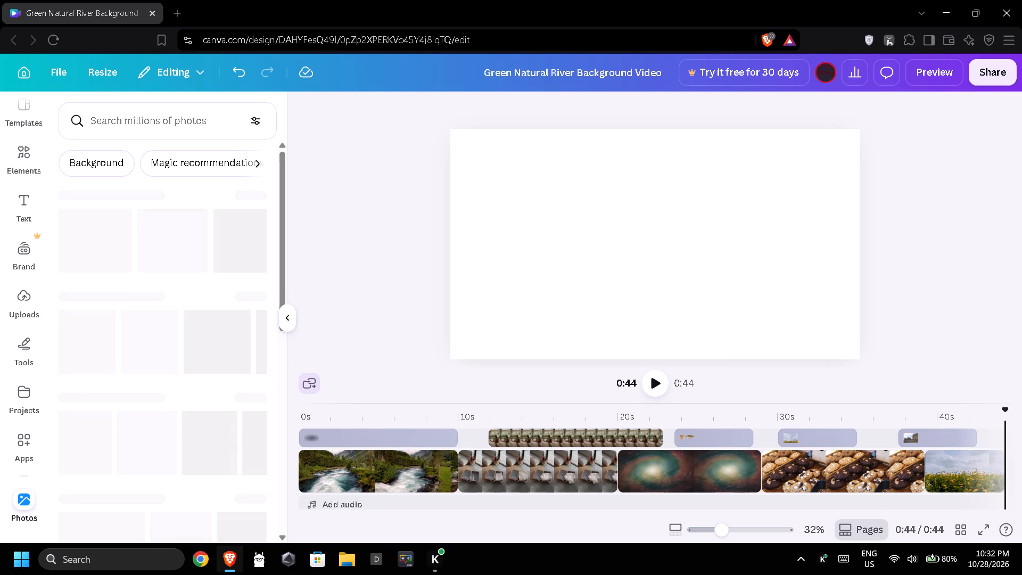
{"action": "left_click_drag", "start_coordinate": [593, 402], "coordinate": [597, 365]}
{"action": "left_click", "coordinate": [382, 408]}
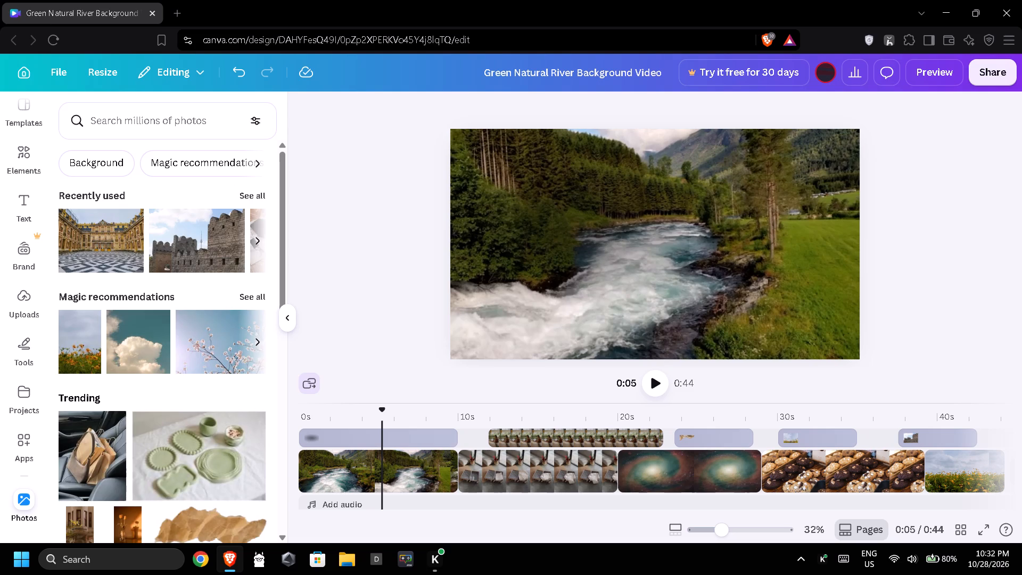
{"action": "left_click", "coordinate": [250, 198]}
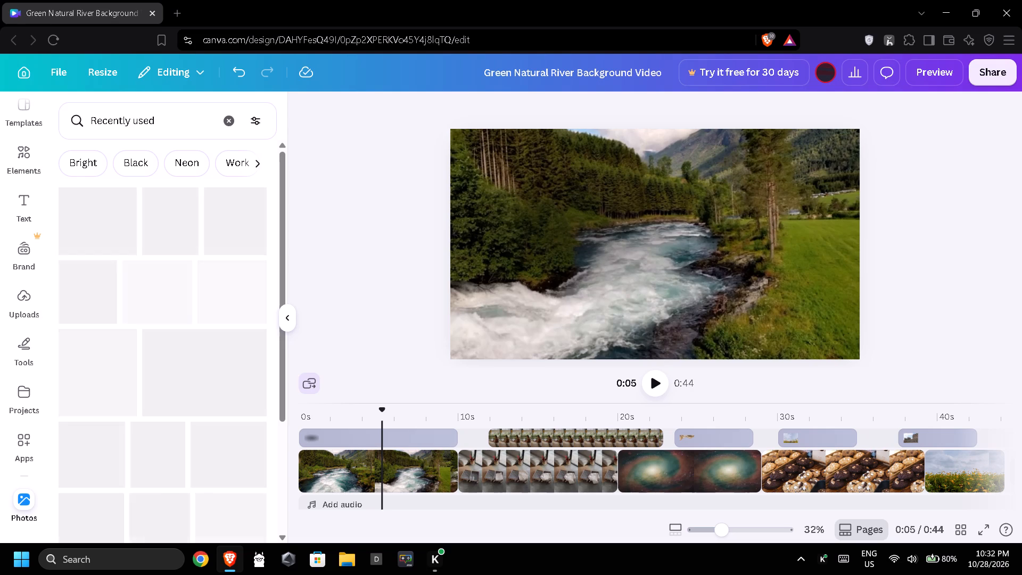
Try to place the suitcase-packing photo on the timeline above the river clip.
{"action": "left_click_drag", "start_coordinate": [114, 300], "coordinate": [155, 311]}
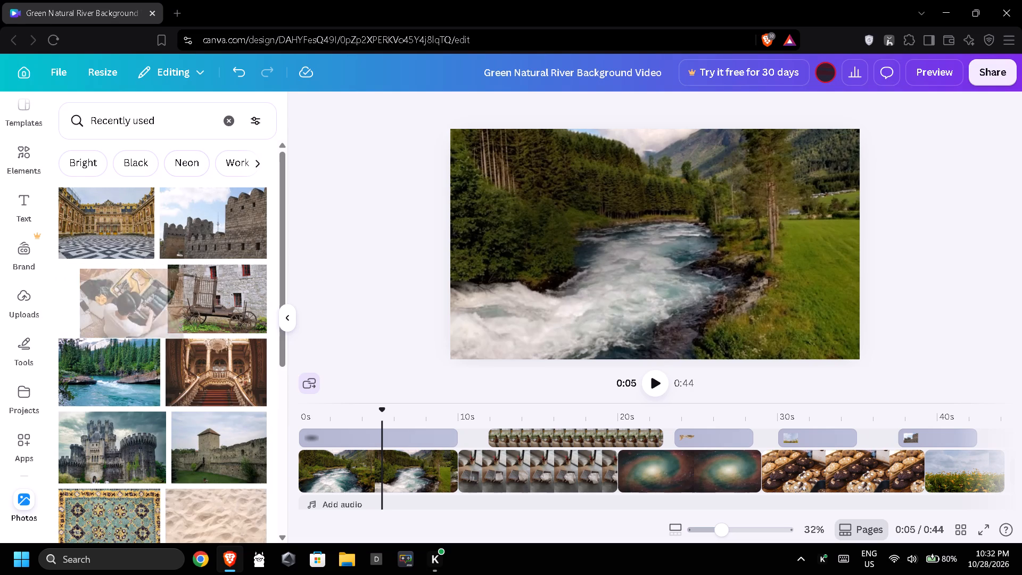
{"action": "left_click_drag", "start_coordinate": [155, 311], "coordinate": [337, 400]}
Place the gilded palace courtyard photo twice on a new layer directly above the main track, at about 8 s and 3 s.
{"action": "left_click_drag", "start_coordinate": [341, 405], "coordinate": [342, 455]}
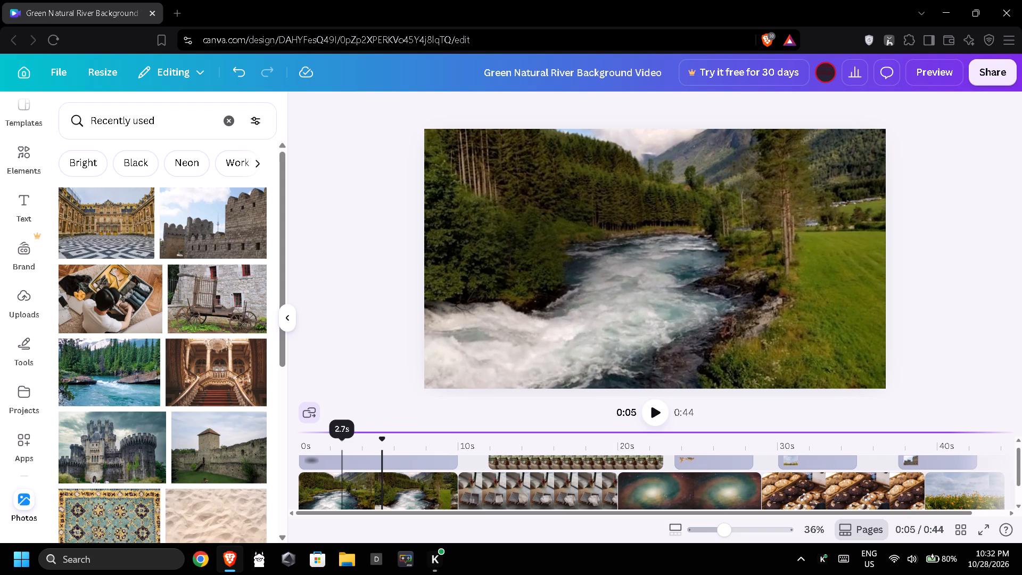
{"action": "left_click_drag", "start_coordinate": [342, 455], "coordinate": [340, 470]}
{"action": "left_click_drag", "start_coordinate": [387, 433], "coordinate": [413, 328]}
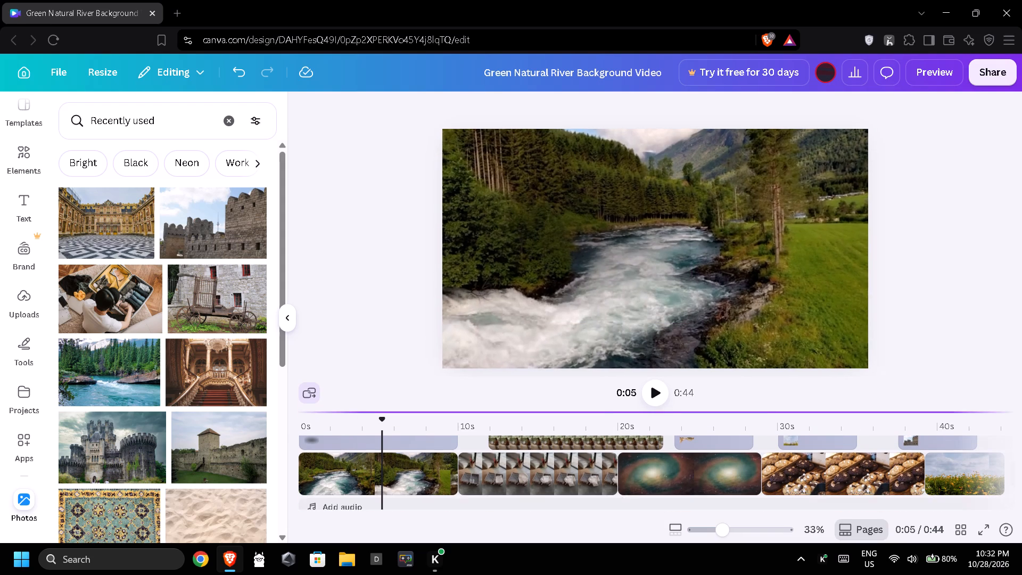
{"action": "left_click_drag", "start_coordinate": [413, 328], "coordinate": [434, 233]}
{"action": "left_click_drag", "start_coordinate": [96, 222], "coordinate": [363, 430]}
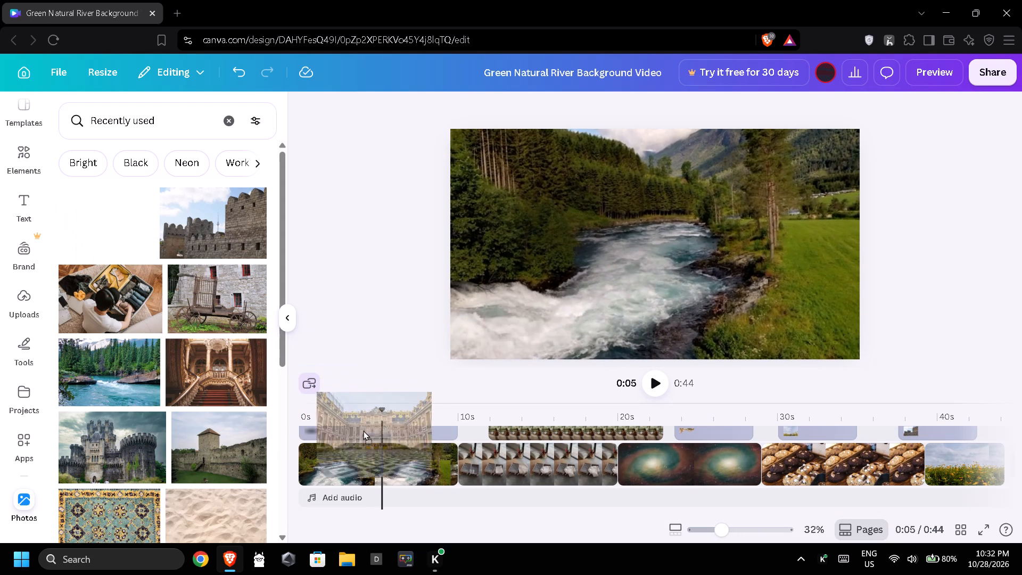
{"action": "left_click_drag", "start_coordinate": [363, 430], "coordinate": [465, 435]}
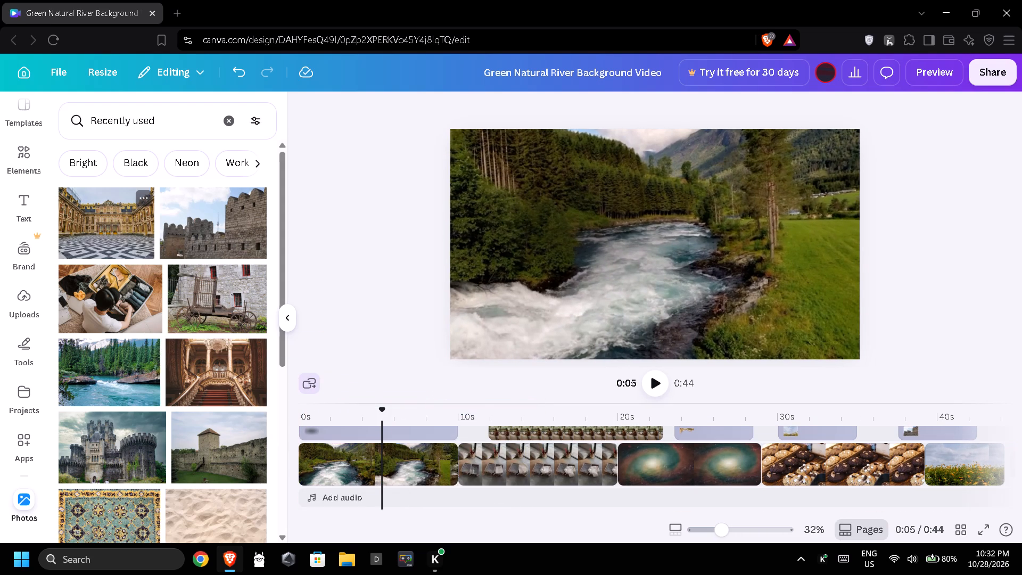
{"action": "left_click_drag", "start_coordinate": [122, 225], "coordinate": [279, 318]}
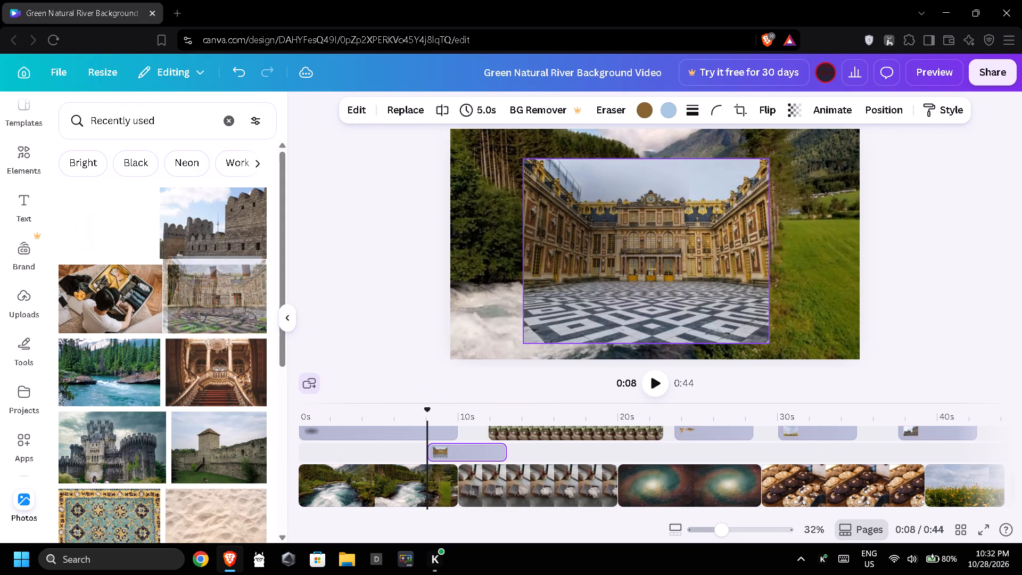
{"action": "left_click_drag", "start_coordinate": [279, 318], "coordinate": [409, 452]}
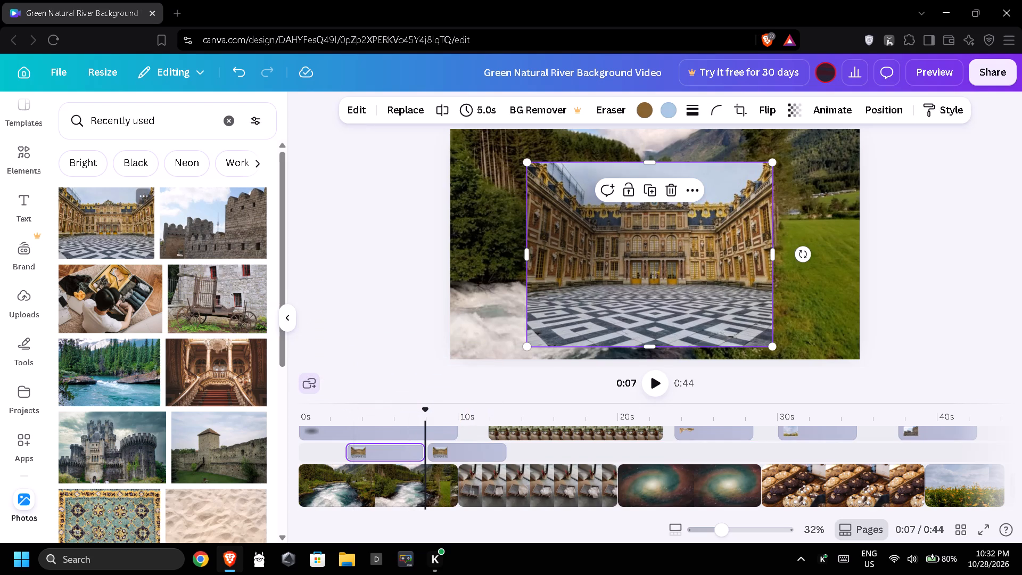
{"action": "left_click_drag", "start_coordinate": [109, 258], "coordinate": [562, 463]}
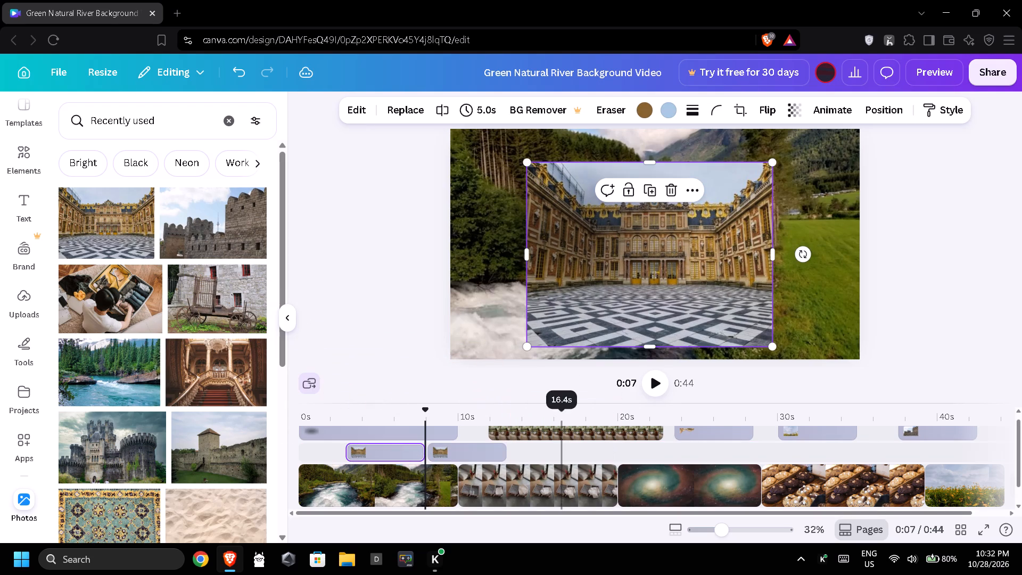
Place the fortress wall photo at about 11 s and the turquoise river photo at about 3 s on a new layer above the palace clips.
{"action": "left_click_drag", "start_coordinate": [177, 211], "coordinate": [492, 433]}
{"action": "left_click_drag", "start_coordinate": [133, 373], "coordinate": [237, 427]}
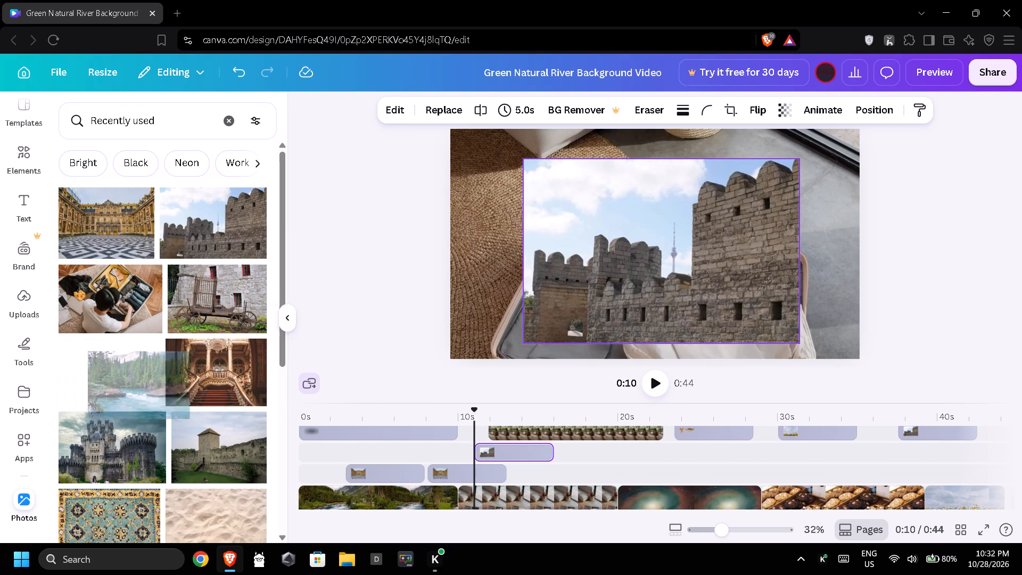
{"action": "left_click_drag", "start_coordinate": [237, 427], "coordinate": [426, 450]}
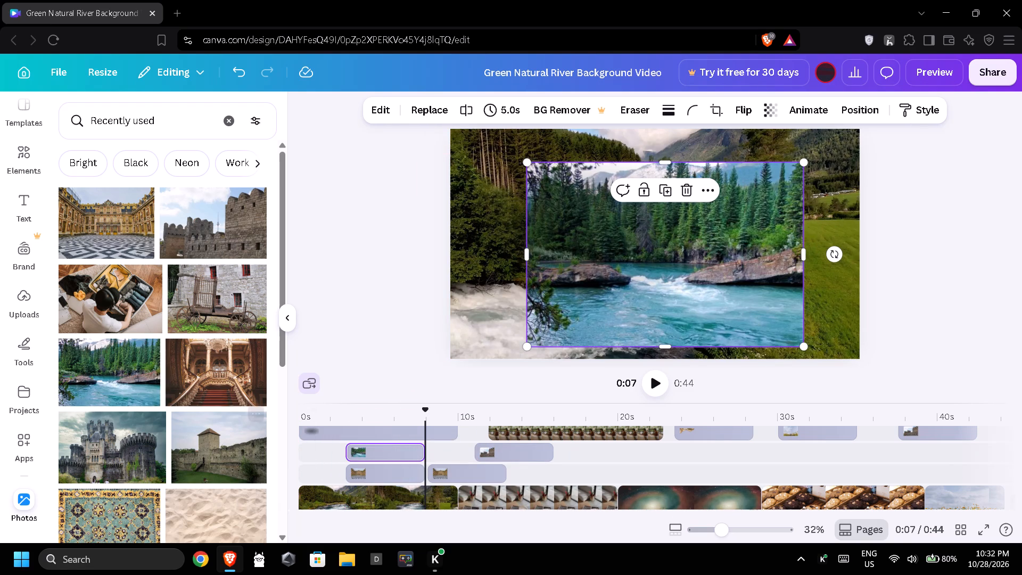
Place the grey castle photo at about 3 s and the ruined stone fort photo at about 12 s on another new layer above.
{"action": "left_click_drag", "start_coordinate": [105, 441], "coordinate": [392, 441]}
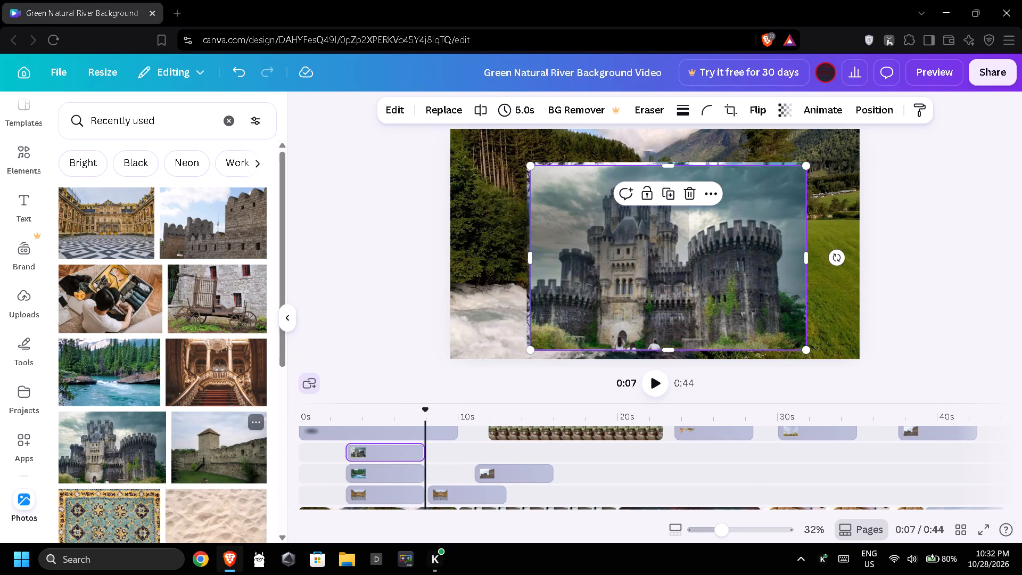
{"action": "left_click_drag", "start_coordinate": [215, 438], "coordinate": [532, 448]}
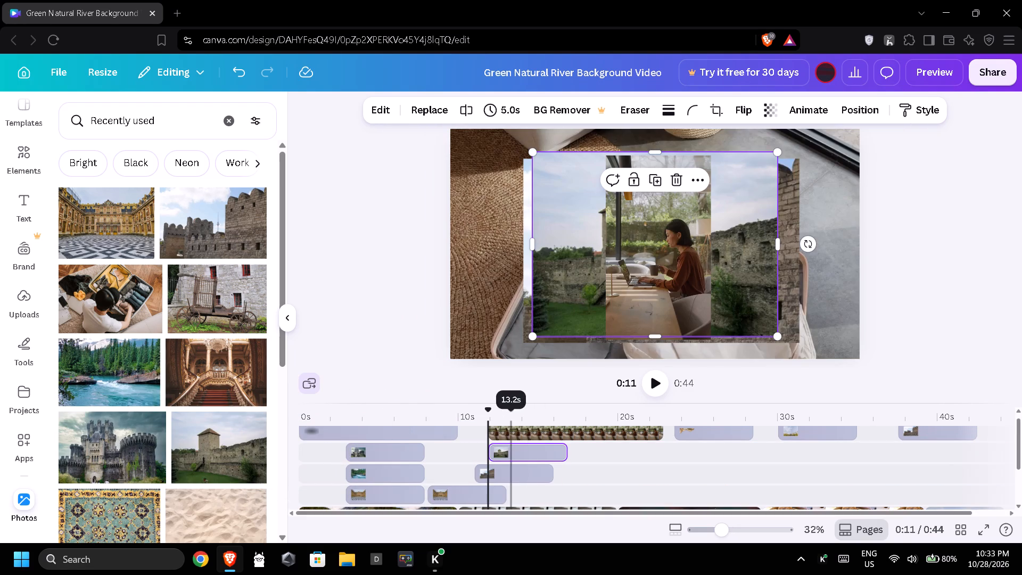
Place the open suitcase photo at about 8 s on a new layer above the grey castle layer.
{"action": "left_click_drag", "start_coordinate": [512, 401], "coordinate": [539, 226]}
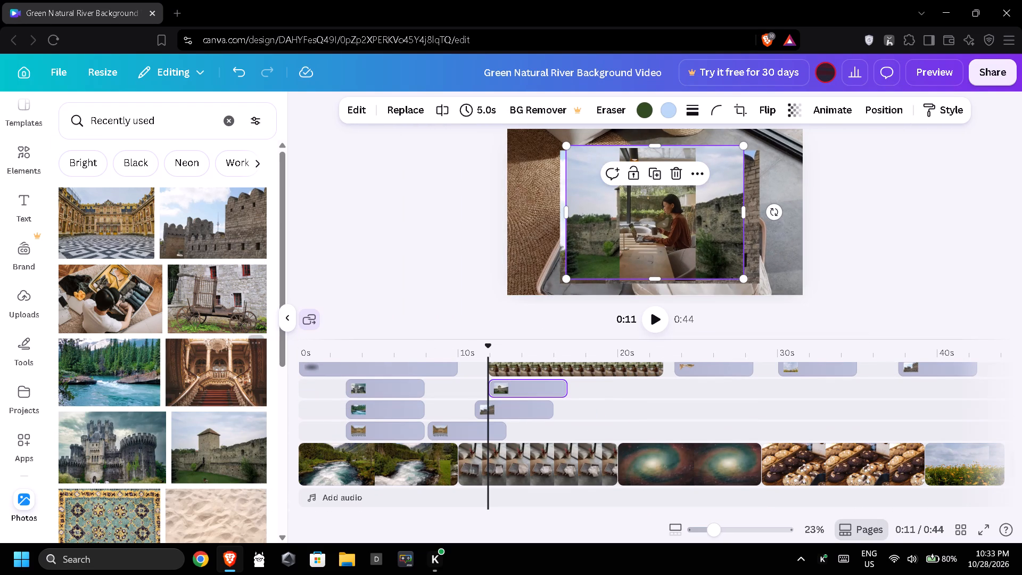
{"action": "scroll", "coordinate": [203, 416], "scroll_direction": "down", "scroll_amount": 5}
{"action": "left_click_drag", "start_coordinate": [117, 281], "coordinate": [490, 381]}
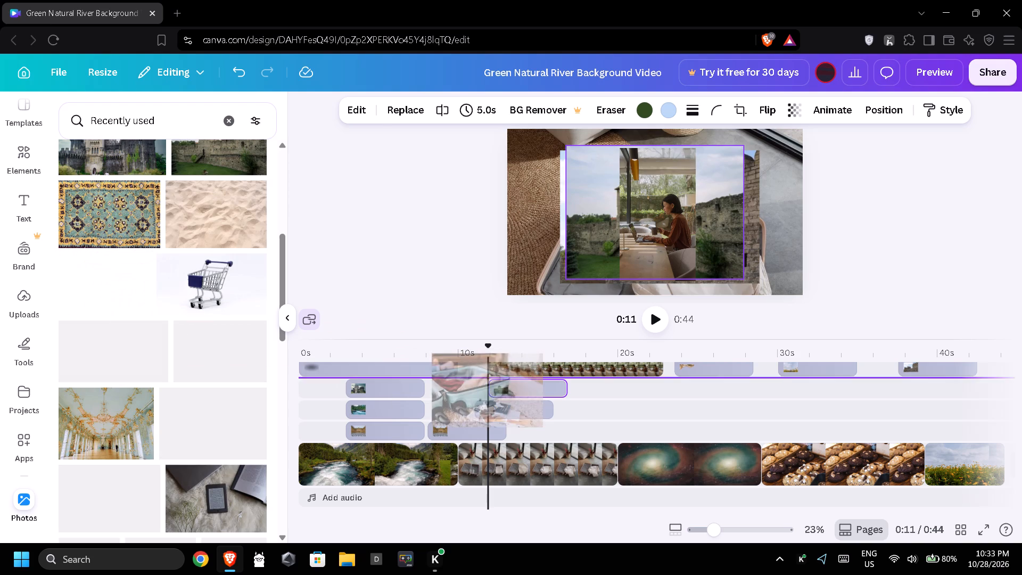
{"action": "left_click_drag", "start_coordinate": [103, 460], "coordinate": [390, 397]}
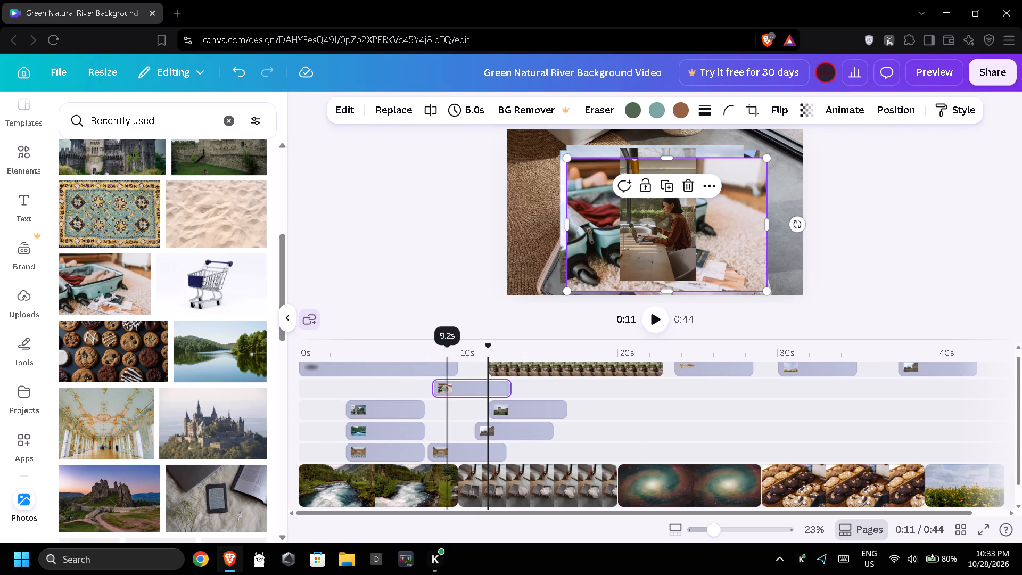
Replace the image of the top layer's 0–10 s overlay clip with the cookie photo and the open suitcase clip's with the forest lake photo.
{"action": "left_click_drag", "start_coordinate": [133, 369], "coordinate": [191, 376]}
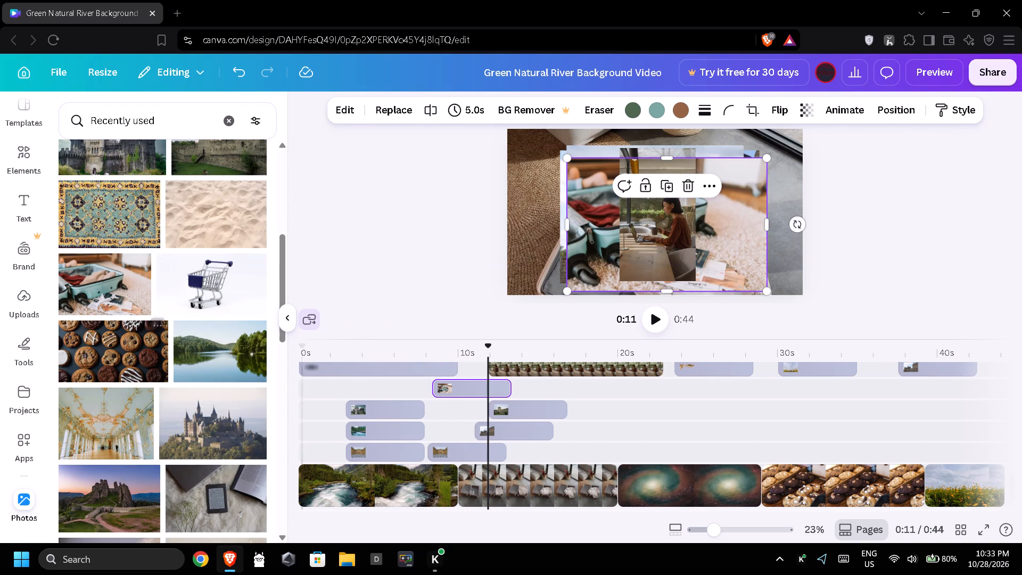
{"action": "left_click_drag", "start_coordinate": [138, 336], "coordinate": [381, 364]}
{"action": "left_click_drag", "start_coordinate": [384, 364], "coordinate": [392, 364]}
{"action": "left_click_drag", "start_coordinate": [174, 360], "coordinate": [185, 360]}
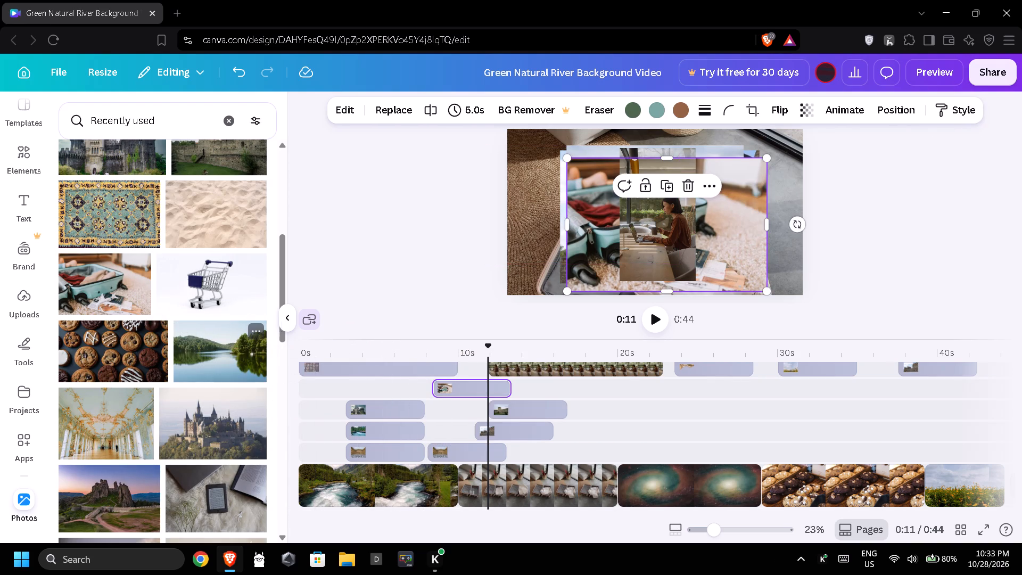
{"action": "left_click_drag", "start_coordinate": [185, 360], "coordinate": [448, 397]}
Add two new layers: the gilded hall photo at about 9 s below the lake, the hilltop castle at about 8 s above the turquoise river.
{"action": "left_click_drag", "start_coordinate": [131, 422], "coordinate": [146, 420]}
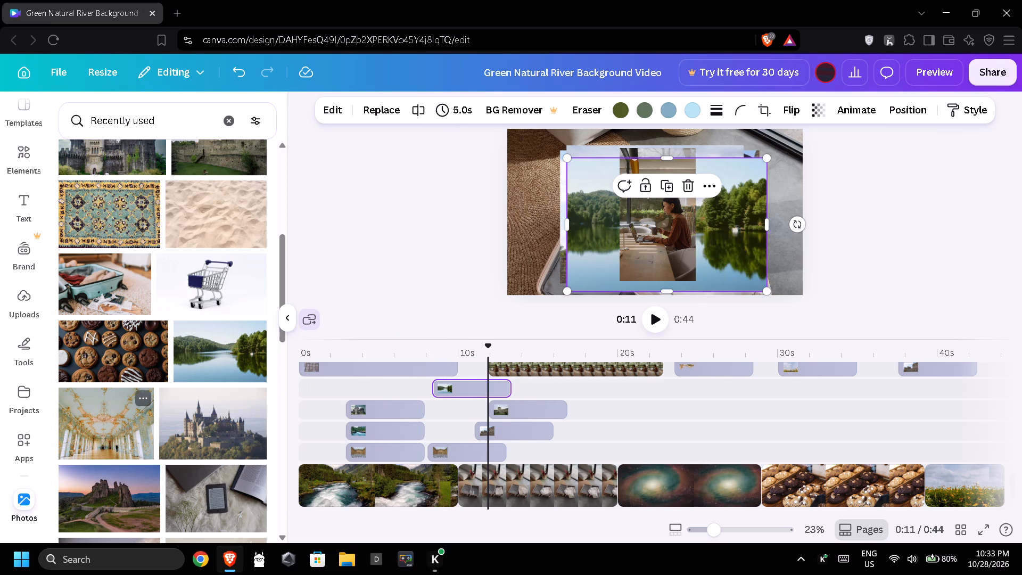
{"action": "left_click_drag", "start_coordinate": [146, 420], "coordinate": [510, 401]}
{"action": "scroll", "coordinate": [356, 406], "scroll_direction": "down", "scroll_amount": 3}
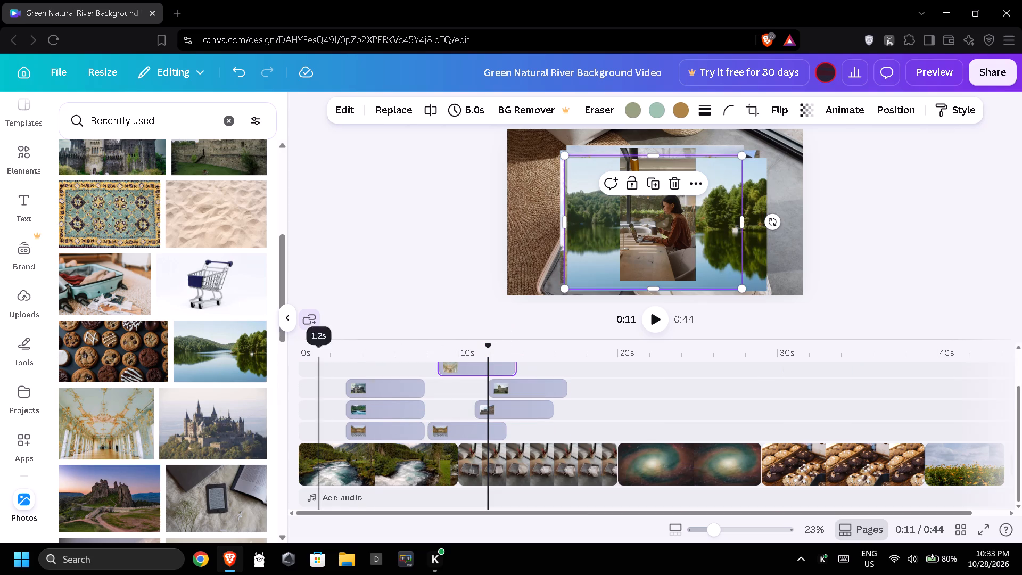
{"action": "left_click_drag", "start_coordinate": [176, 414], "coordinate": [438, 390]}
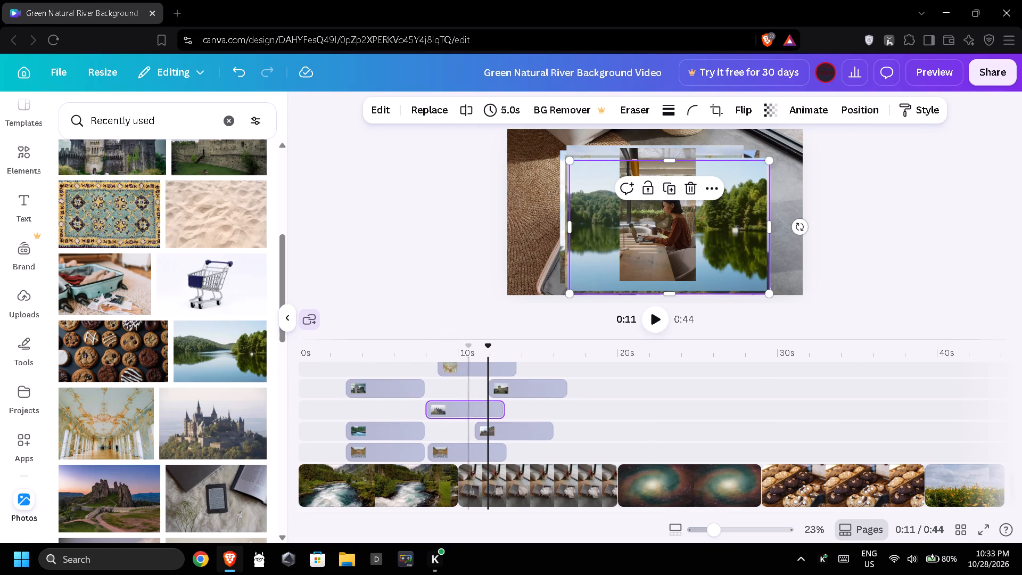
Place the e-reader photo at about 1.5 s on the lake clip's layer and again at 0 s on the gilded hall's layer.
{"action": "left_click_drag", "start_coordinate": [481, 336], "coordinate": [515, 193]}
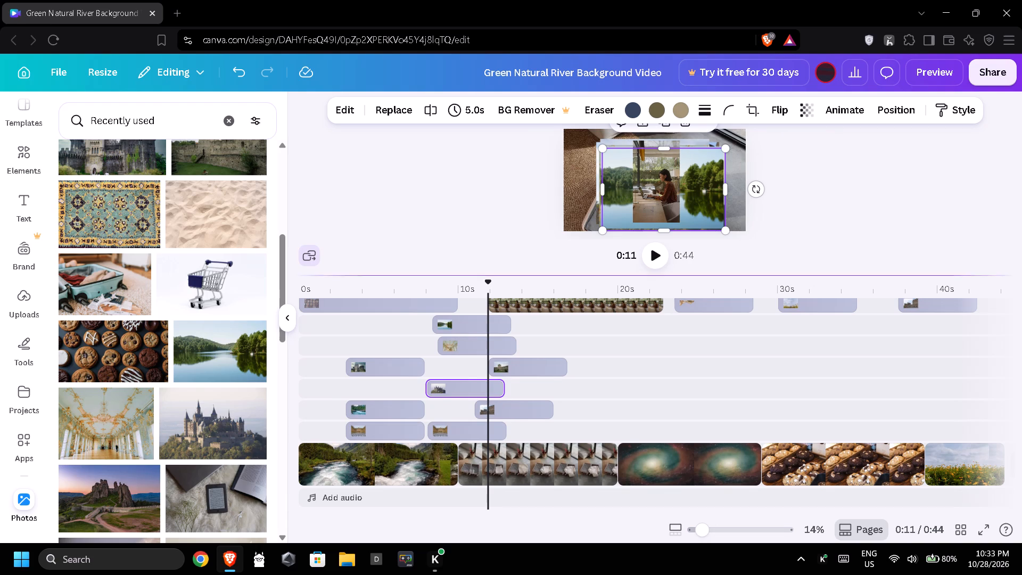
{"action": "left_click_drag", "start_coordinate": [485, 280], "coordinate": [483, 233]}
{"action": "left_click_drag", "start_coordinate": [455, 276], "coordinate": [462, 240]}
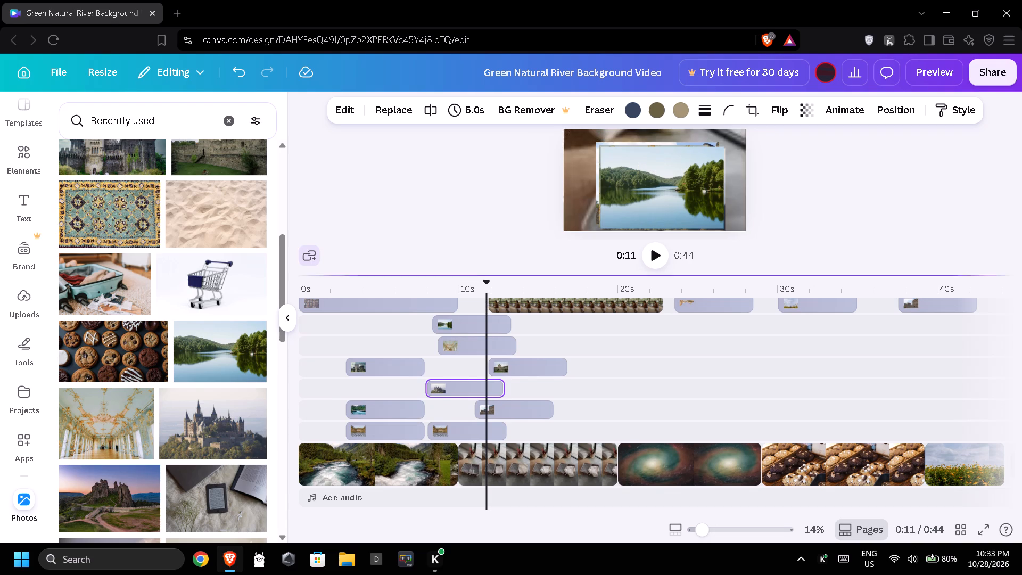
{"action": "scroll", "coordinate": [201, 341], "scroll_direction": "down", "scroll_amount": 3}
{"action": "left_click_drag", "start_coordinate": [202, 303], "coordinate": [419, 339]}
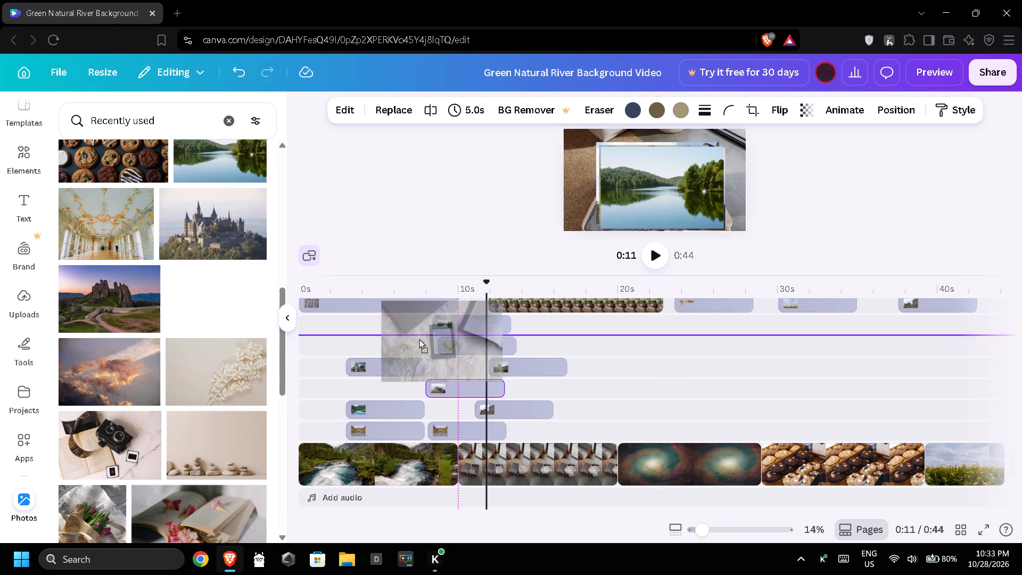
{"action": "left_click_drag", "start_coordinate": [419, 339], "coordinate": [360, 330]}
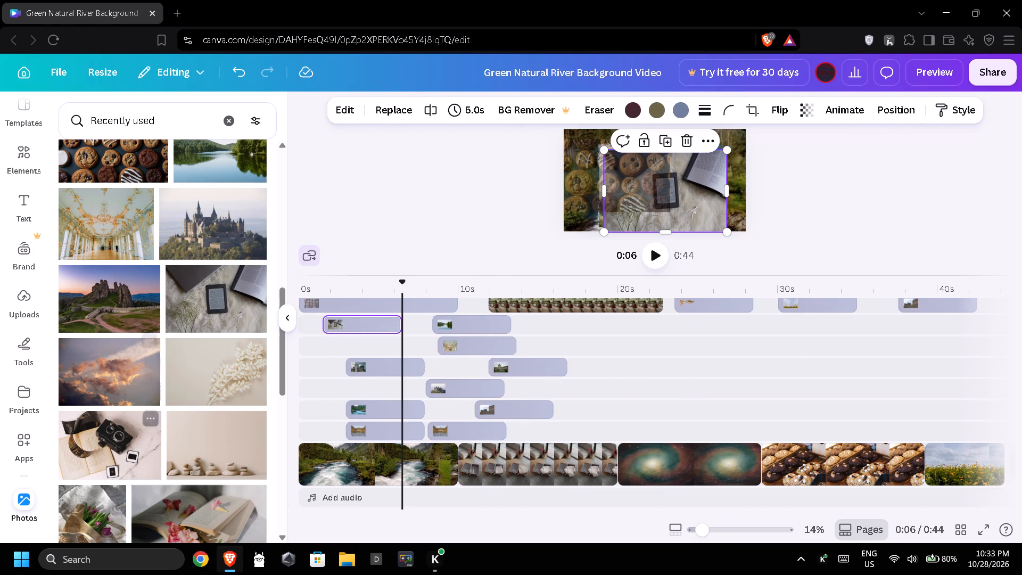
{"action": "left_click_drag", "start_coordinate": [199, 309], "coordinate": [331, 356]}
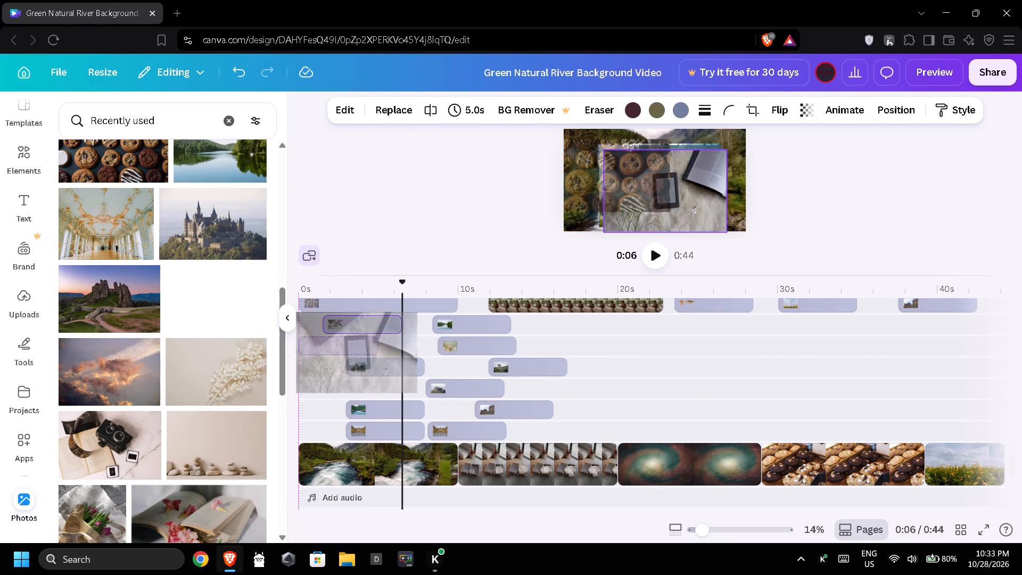
Place the dried flowers photo at about 2.5 s beside the hilltop castle and the e-reader photo at about 11 s on a new layer below the lake.
{"action": "left_click_drag", "start_coordinate": [205, 372], "coordinate": [360, 372]}
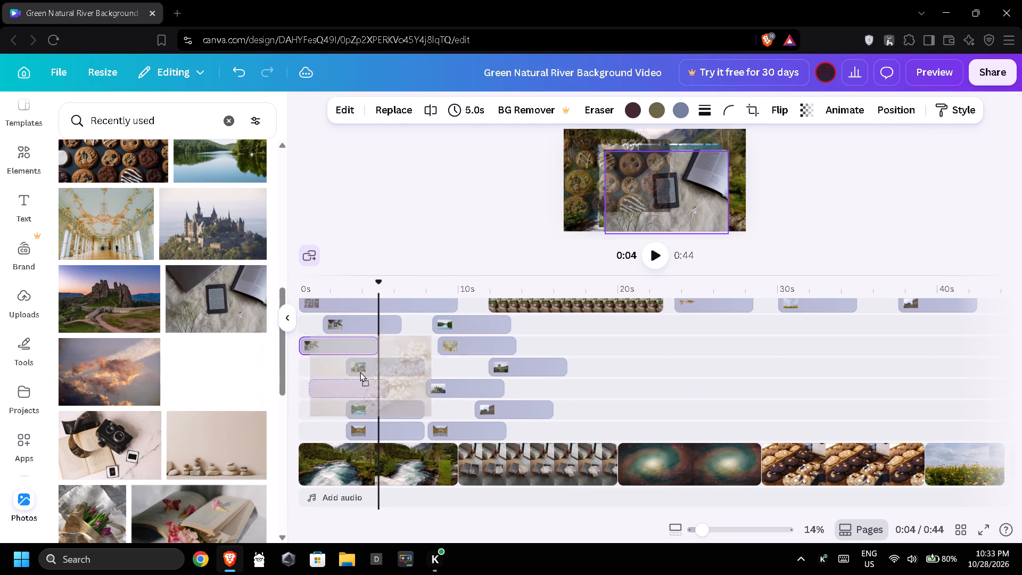
{"action": "left_click_drag", "start_coordinate": [360, 372], "coordinate": [377, 379]}
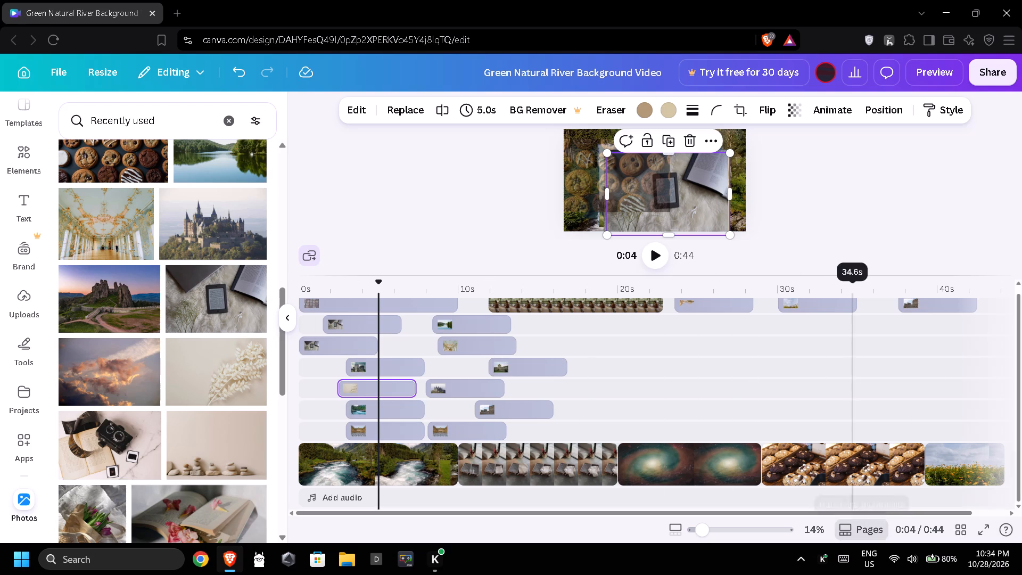
{"action": "left_click_drag", "start_coordinate": [197, 294], "coordinate": [458, 333]}
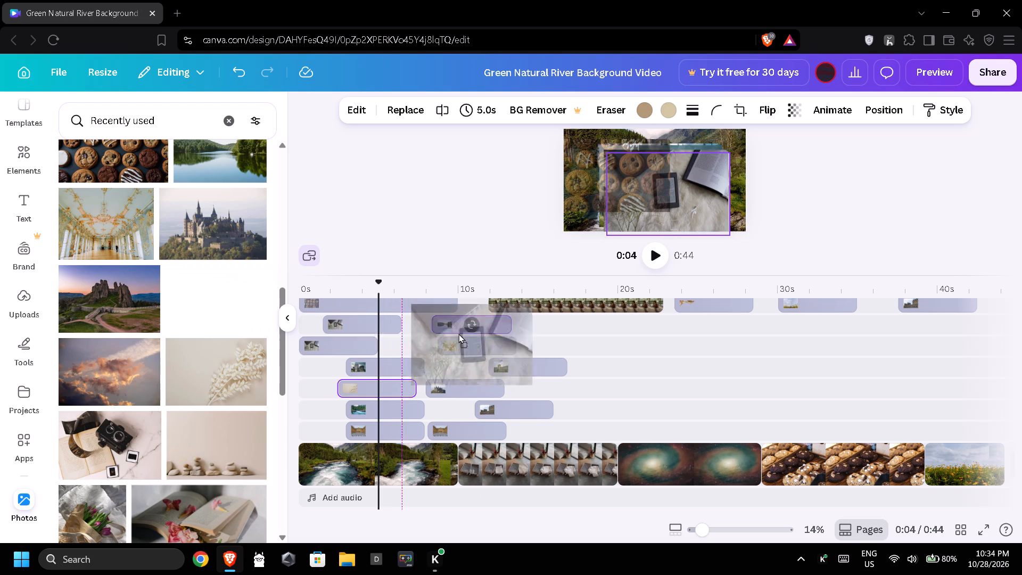
{"action": "left_click_drag", "start_coordinate": [458, 333], "coordinate": [500, 336]}
Place the dried flowers photo at about 29 s on the grey castle layer and the pebbles photo at about 27 s on the hilltop castle layer.
{"action": "left_click_drag", "start_coordinate": [192, 390], "coordinate": [648, 363]}
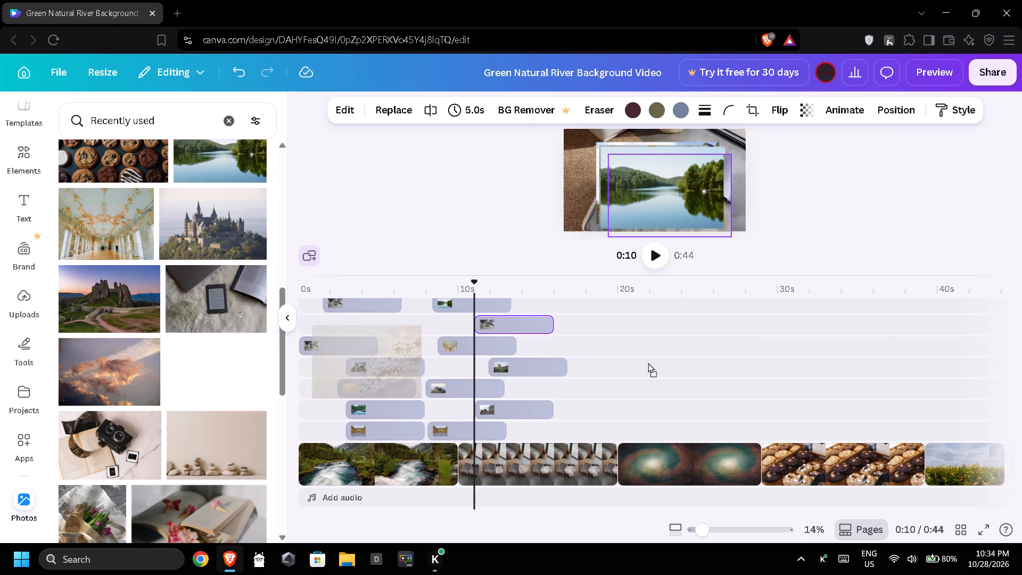
{"action": "left_click_drag", "start_coordinate": [648, 363], "coordinate": [788, 360]}
{"action": "left_click_drag", "start_coordinate": [218, 441], "coordinate": [491, 400]}
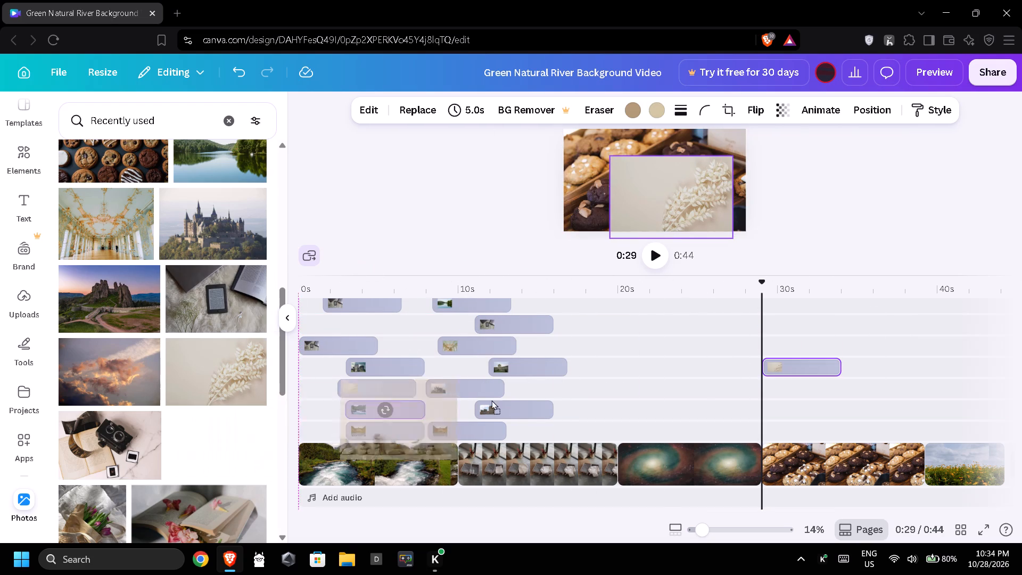
{"action": "left_click_drag", "start_coordinate": [491, 400], "coordinate": [784, 384]}
Place the sunset clouds photo at about 23.5 s on the gilded hall layer and the dried flowers photo at about 27 s on the turquoise river layer.
{"action": "left_click_drag", "start_coordinate": [113, 401], "coordinate": [732, 354]}
{"action": "left_click_drag", "start_coordinate": [265, 402], "coordinate": [491, 371]}
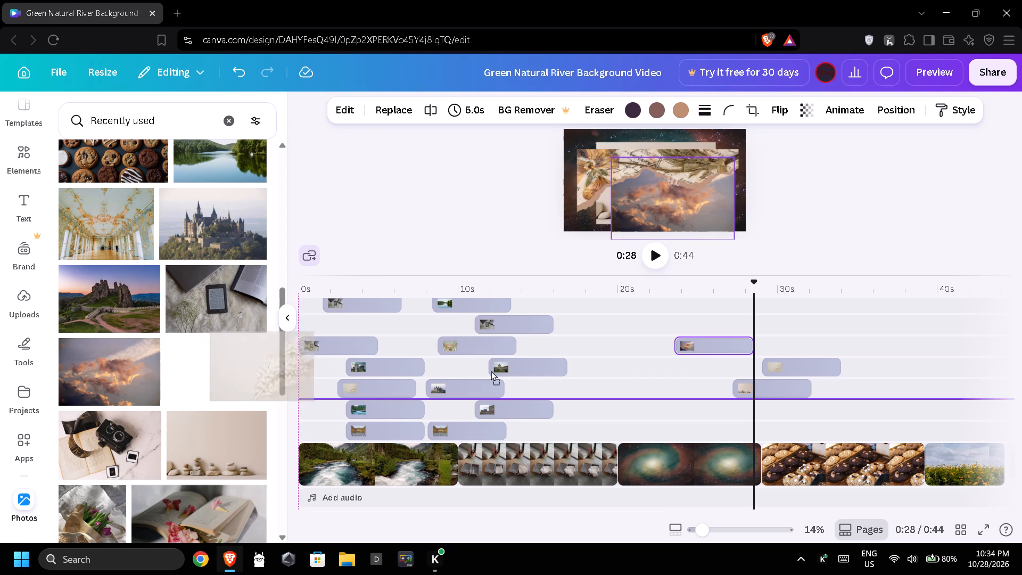
{"action": "left_click_drag", "start_coordinate": [491, 371], "coordinate": [832, 393]}
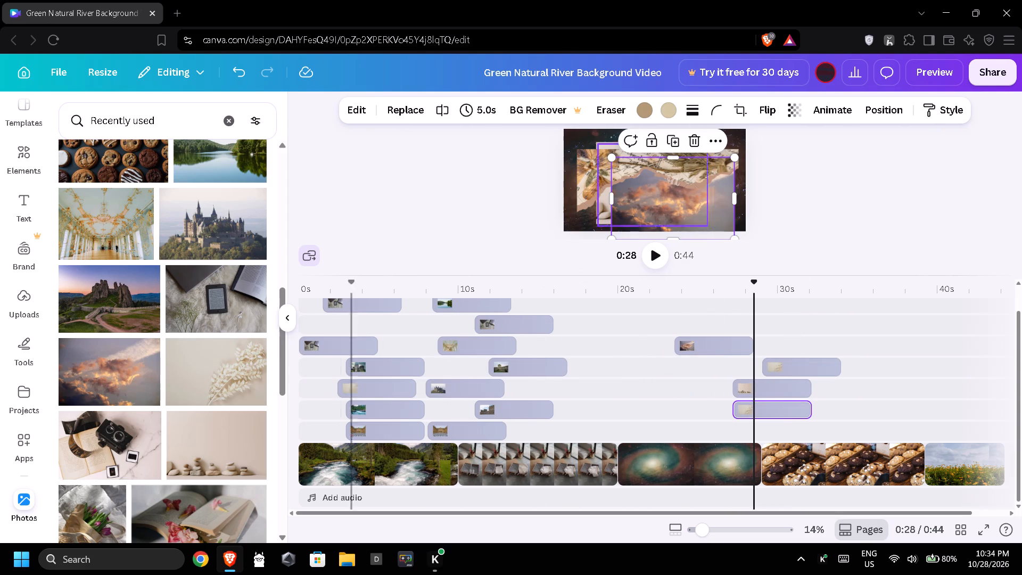
{"action": "left_click_drag", "start_coordinate": [238, 436], "coordinate": [745, 392]}
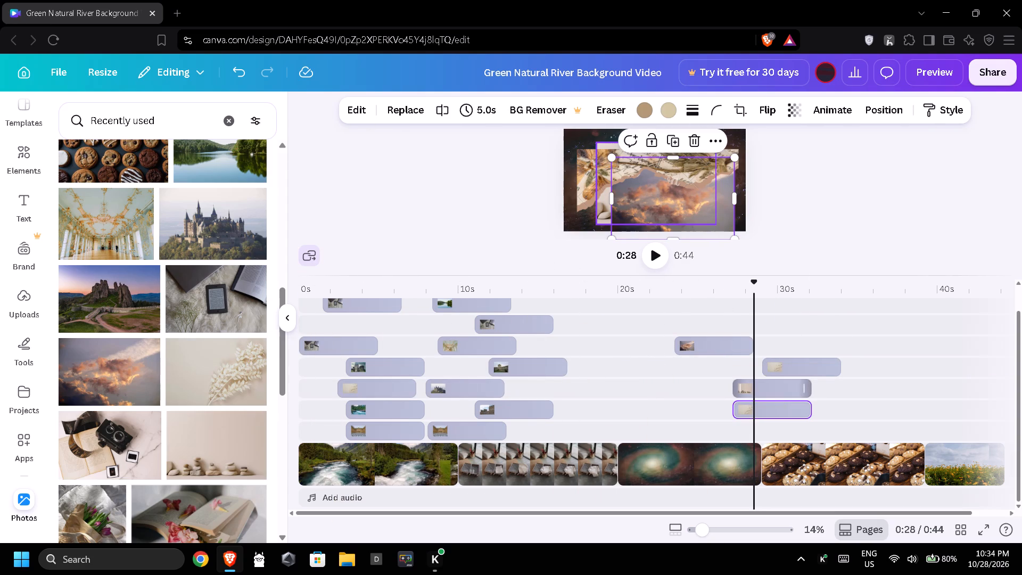
Move the opening river clip, with its attached overlays, to directly after the galaxy clip on the main track.
{"action": "left_click_drag", "start_coordinate": [383, 455], "coordinate": [700, 451]}
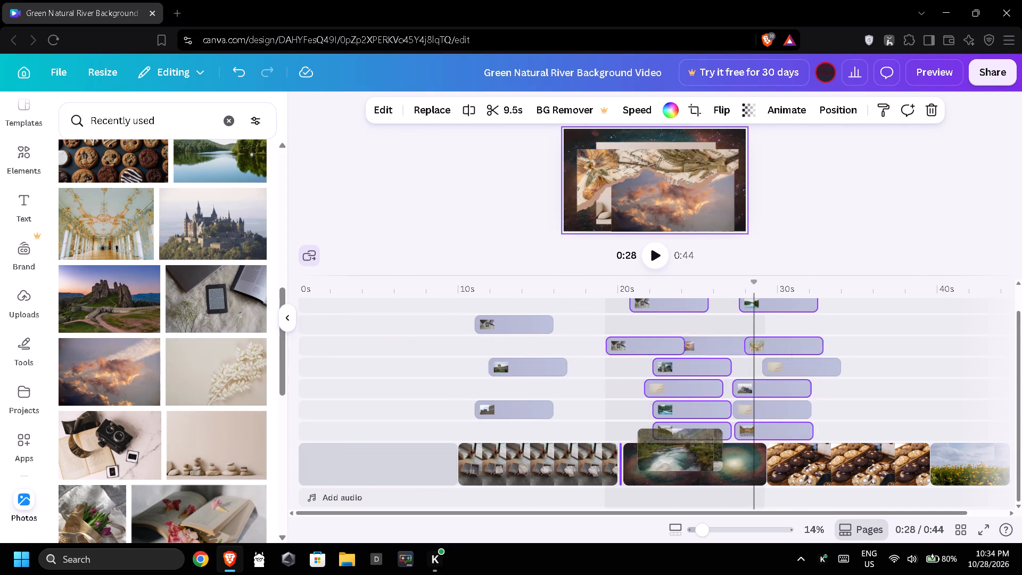
{"action": "left_click_drag", "start_coordinate": [700, 451], "coordinate": [719, 454]}
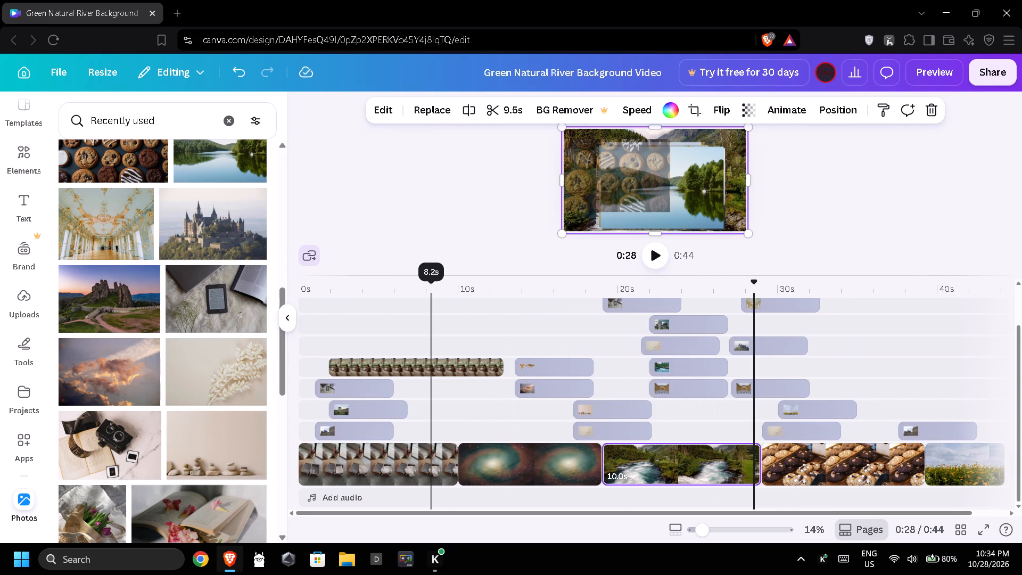
Move the first clip off the main track onto an overlay layer, starting at about 2 s.
{"action": "left_click_drag", "start_coordinate": [434, 461], "coordinate": [461, 404]}
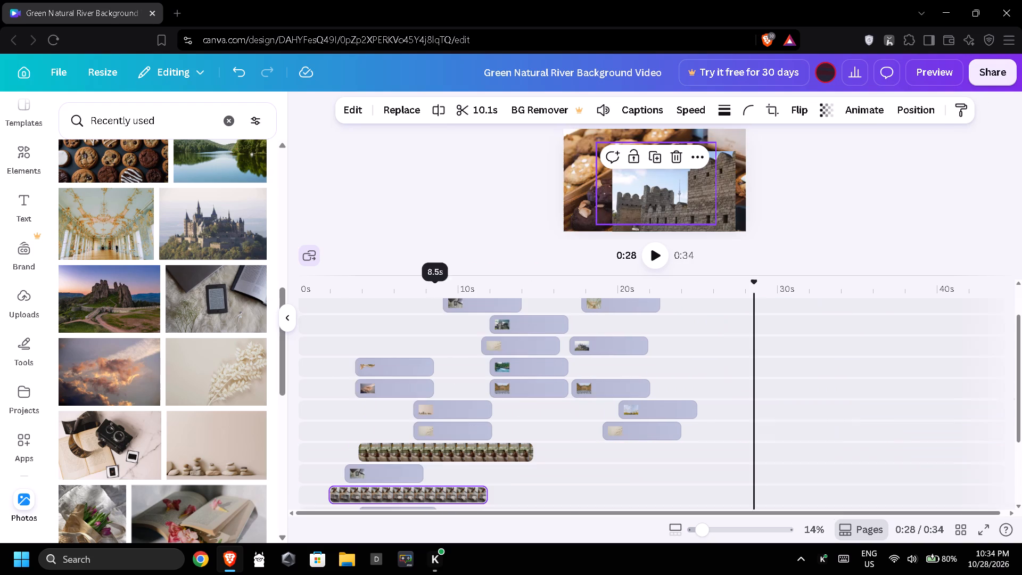
Place the sunset clouds photo on a new overlay layer at about 8 s and replace the turquoise river clip at about 12 s with dried flowers.
{"action": "left_click_drag", "start_coordinate": [116, 377], "coordinate": [483, 350]}
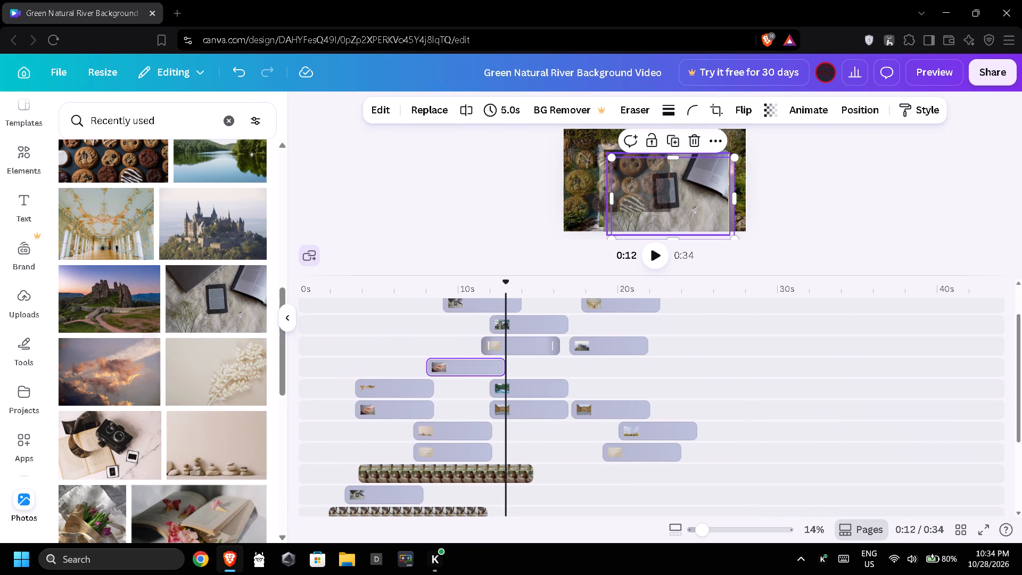
{"action": "left_click_drag", "start_coordinate": [208, 358], "coordinate": [532, 383]}
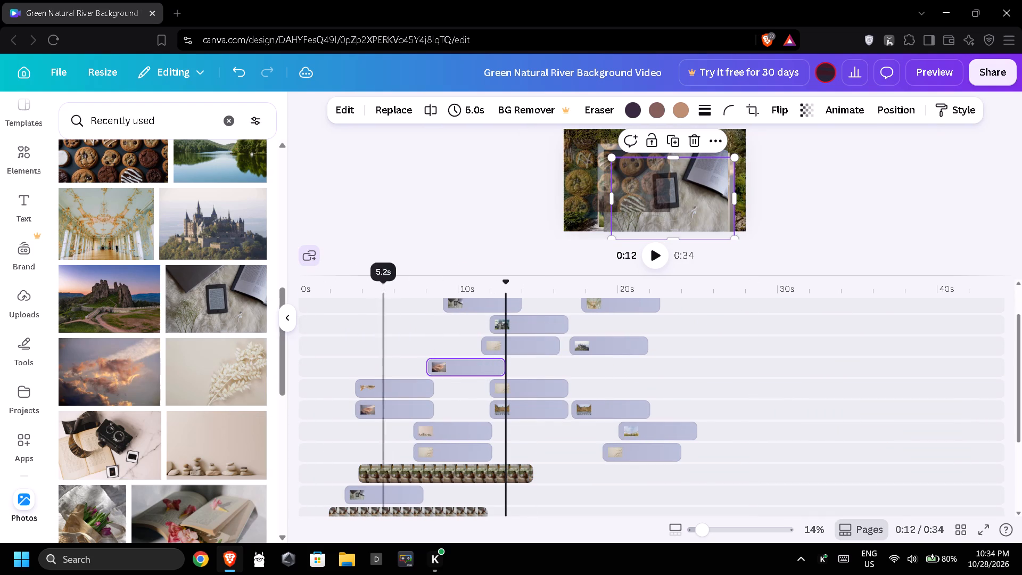
Place four copies of the e-reader photo on the upper overlay layers, starting at about 1 s, 4 s, 7 s and 8.5 s.
{"action": "left_click_drag", "start_coordinate": [193, 290], "coordinate": [343, 323]}
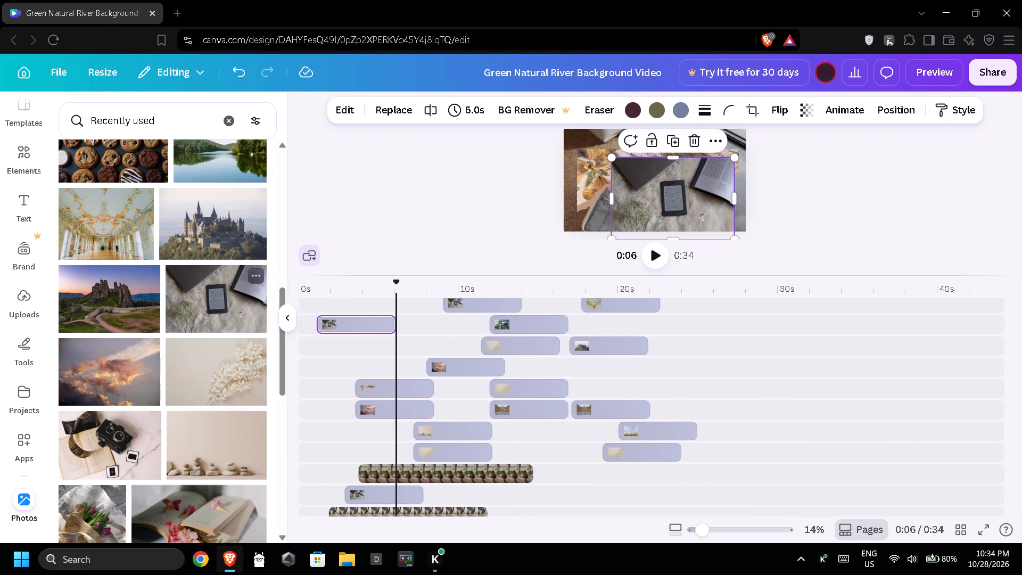
{"action": "left_click_drag", "start_coordinate": [232, 301], "coordinate": [433, 333]}
{"action": "left_click_drag", "start_coordinate": [230, 311], "coordinate": [470, 328]}
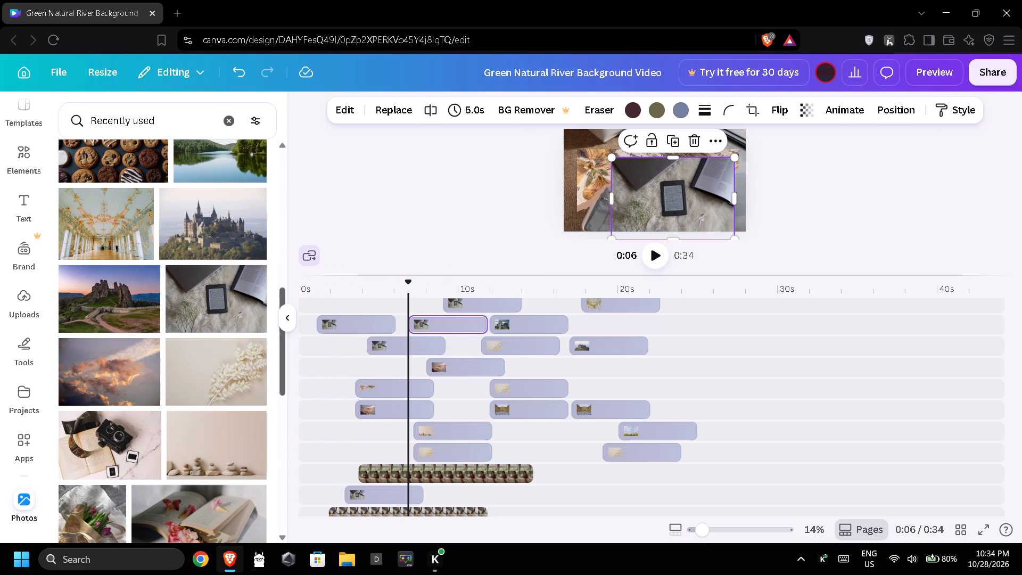
{"action": "left_click_drag", "start_coordinate": [260, 309], "coordinate": [532, 356]}
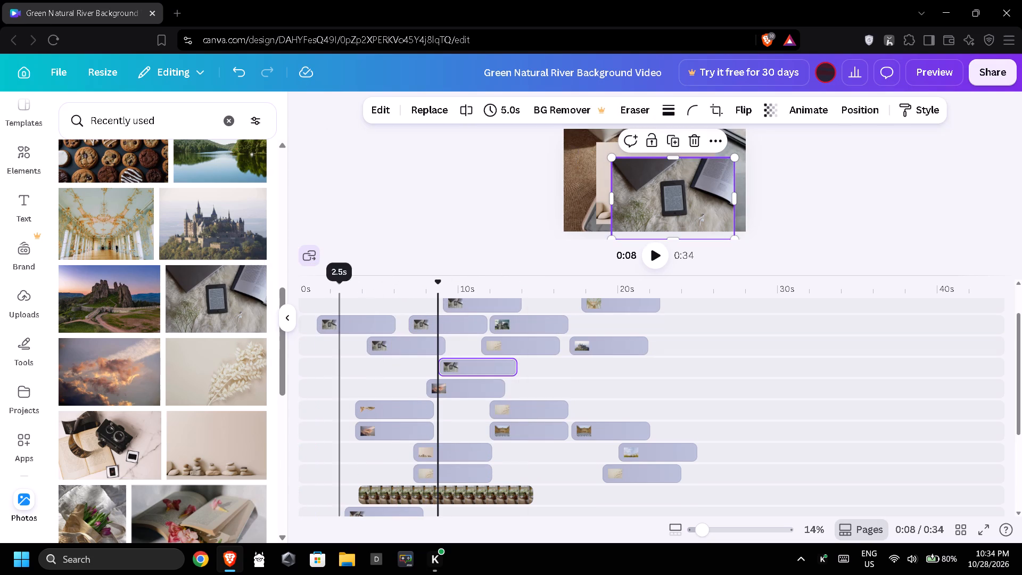
{"action": "left_click_drag", "start_coordinate": [197, 335], "coordinate": [432, 347]}
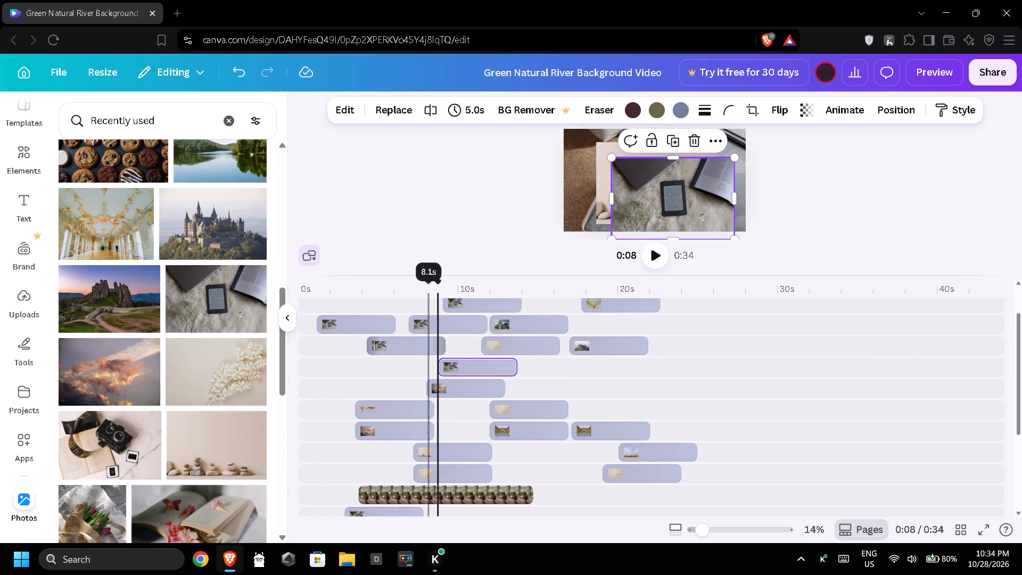
Place the dried flowers photo on a new layer at about 5.5 s and replace the e-reader clip at about 8.5 s with it.
{"action": "left_click_drag", "start_coordinate": [209, 348], "coordinate": [423, 378]}
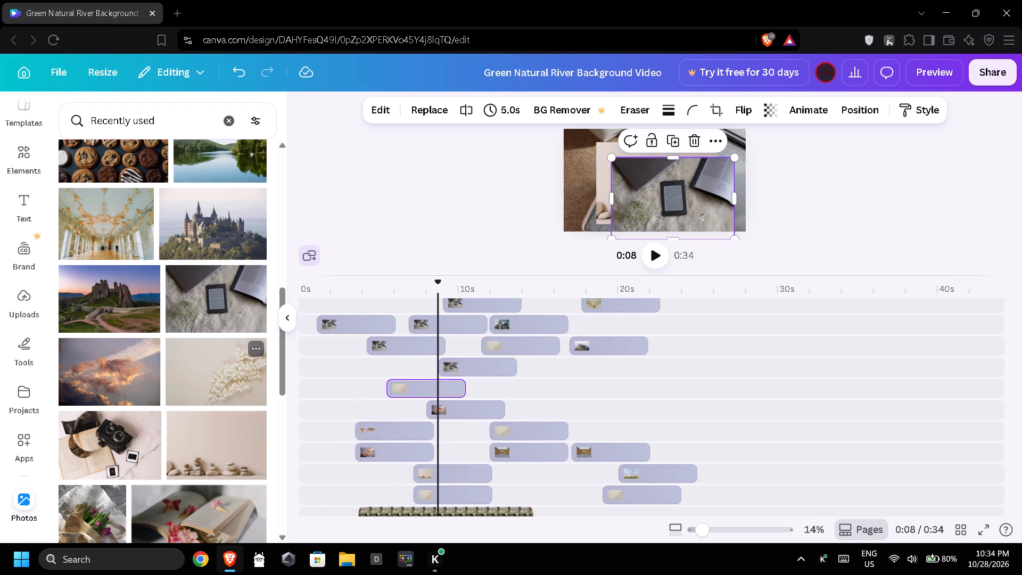
{"action": "left_click_drag", "start_coordinate": [182, 348], "coordinate": [482, 362]}
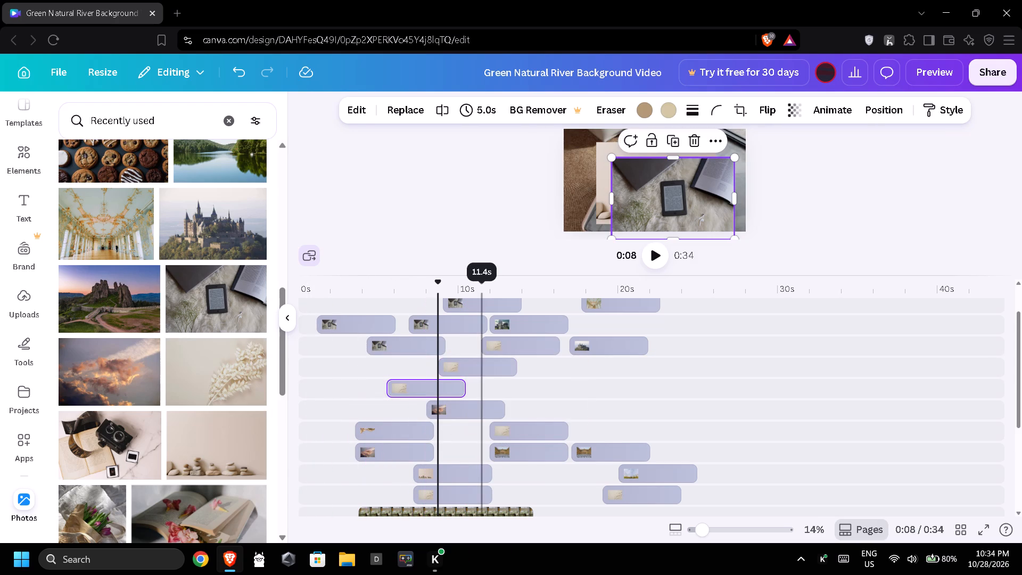
{"action": "left_click_drag", "start_coordinate": [271, 331], "coordinate": [548, 378]}
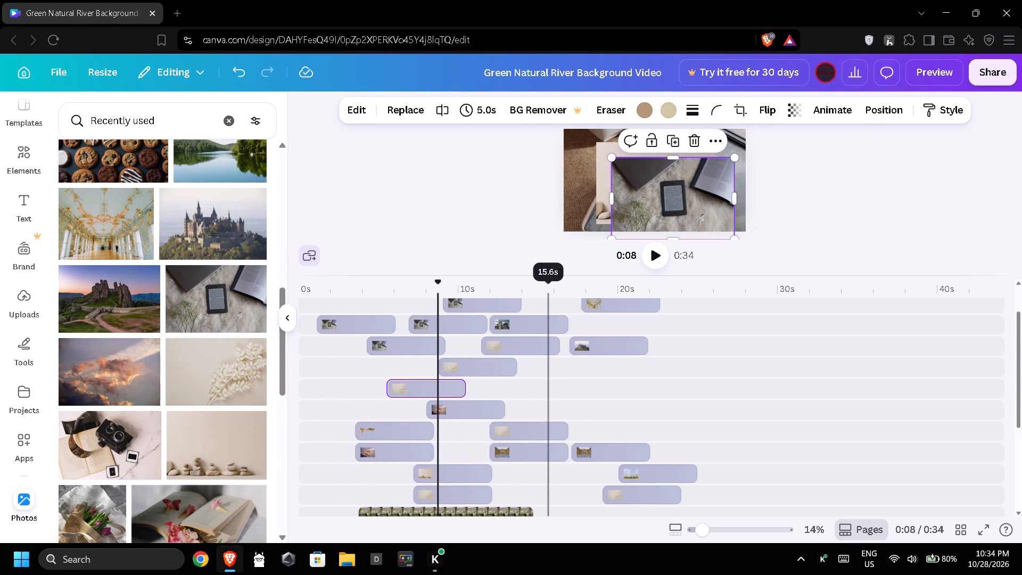
{"action": "left_click_drag", "start_coordinate": [548, 378], "coordinate": [549, 378]}
Place the dried flowers photo at about 14.5 s on the sunset clouds layer and replace it with the pebbles photo.
{"action": "left_click_drag", "start_coordinate": [243, 390], "coordinate": [610, 409]}
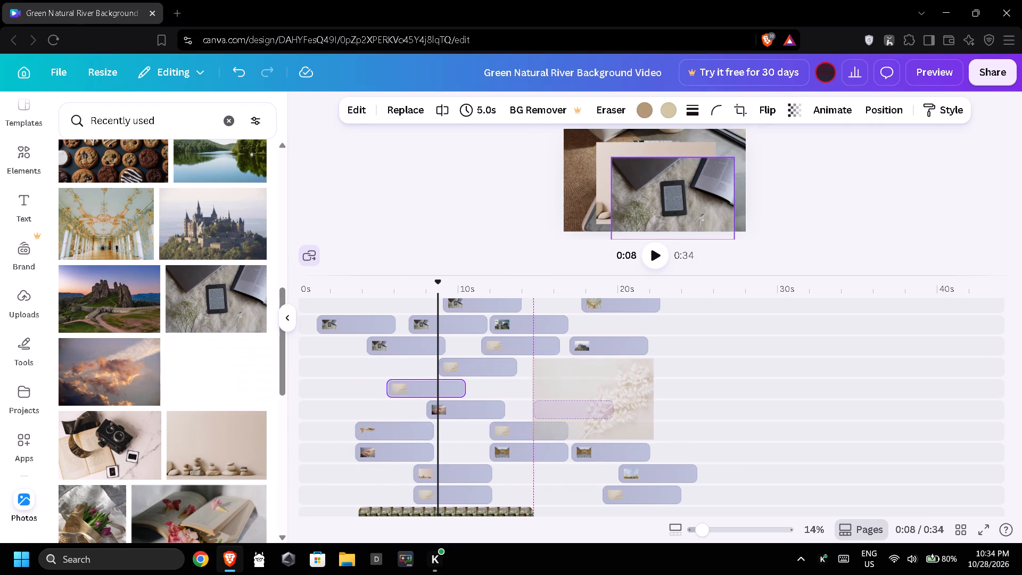
{"action": "left_click_drag", "start_coordinate": [201, 422], "coordinate": [591, 408]}
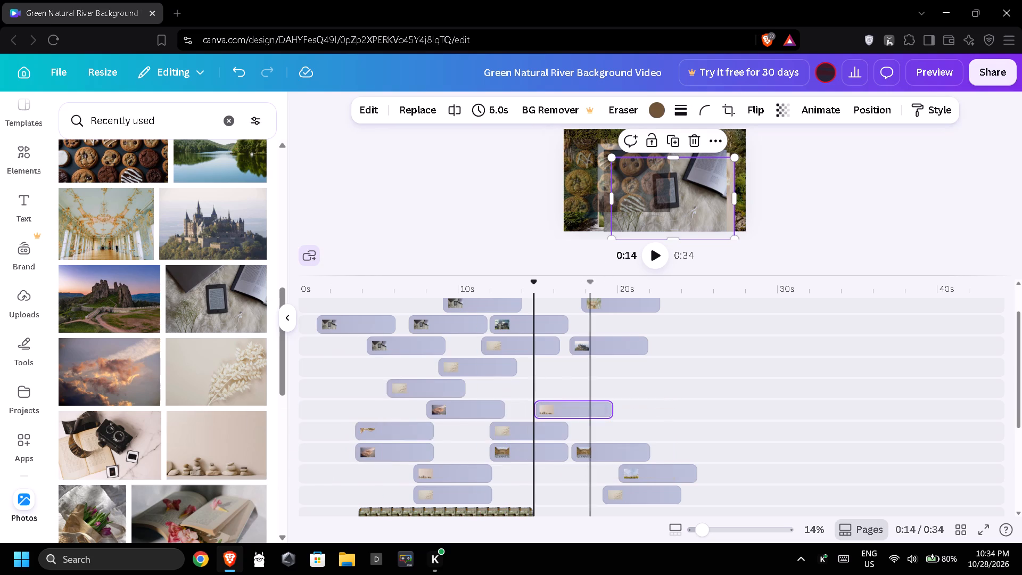
Place the noodle soup photo at about 14 s on the layer of the dried flowers clip that starts at about 5.5 s.
{"action": "left_click_drag", "start_coordinate": [285, 407], "coordinate": [617, 413]}
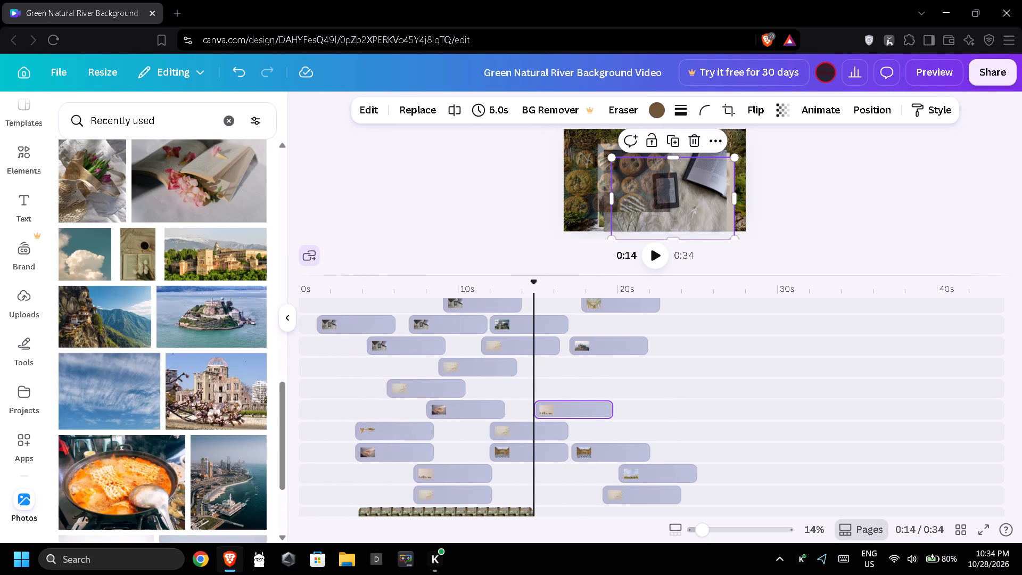
{"action": "left_click_drag", "start_coordinate": [617, 413], "coordinate": [670, 411]}
{"action": "left_click_drag", "start_coordinate": [161, 438], "coordinate": [628, 391]}
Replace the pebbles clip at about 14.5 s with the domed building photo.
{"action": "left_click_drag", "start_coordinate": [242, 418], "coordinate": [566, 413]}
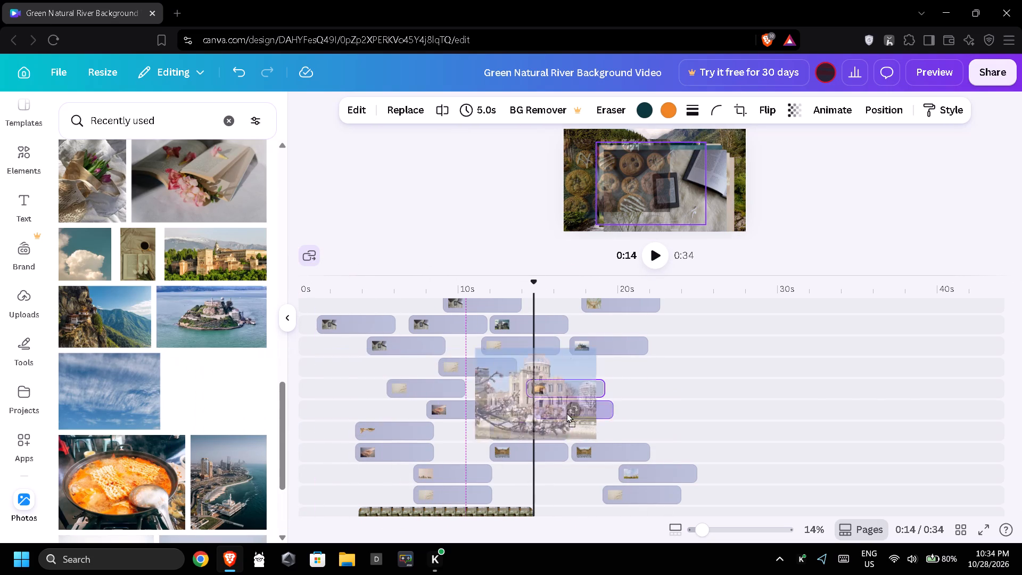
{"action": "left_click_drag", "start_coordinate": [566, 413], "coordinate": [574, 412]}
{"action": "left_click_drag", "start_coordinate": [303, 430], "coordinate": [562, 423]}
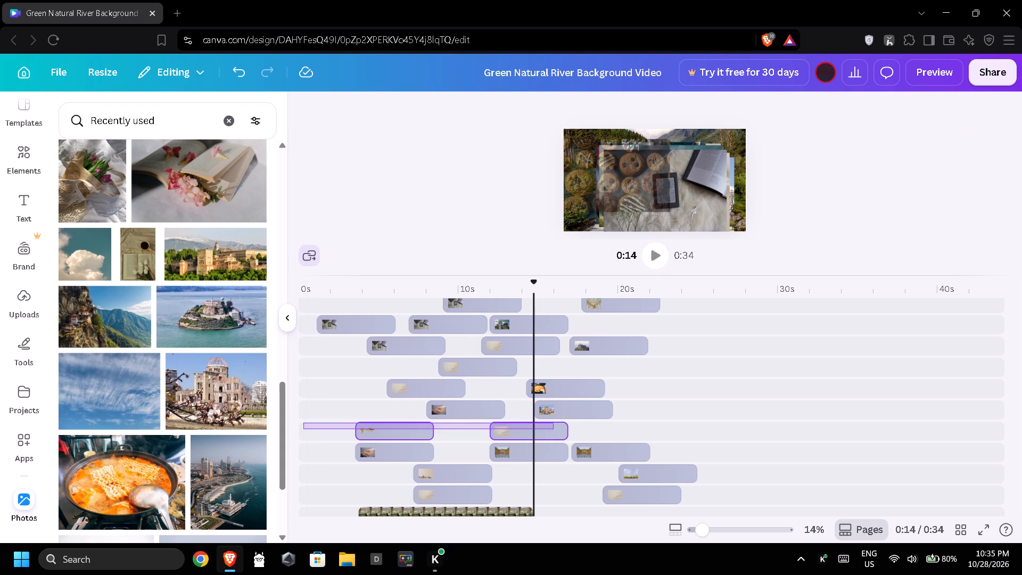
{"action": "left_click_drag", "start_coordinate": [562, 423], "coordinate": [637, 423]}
Replace the dried flowers clip at about 8.5 s with the green mountain cliff photo.
{"action": "left_click_drag", "start_coordinate": [116, 312], "coordinate": [493, 369]}
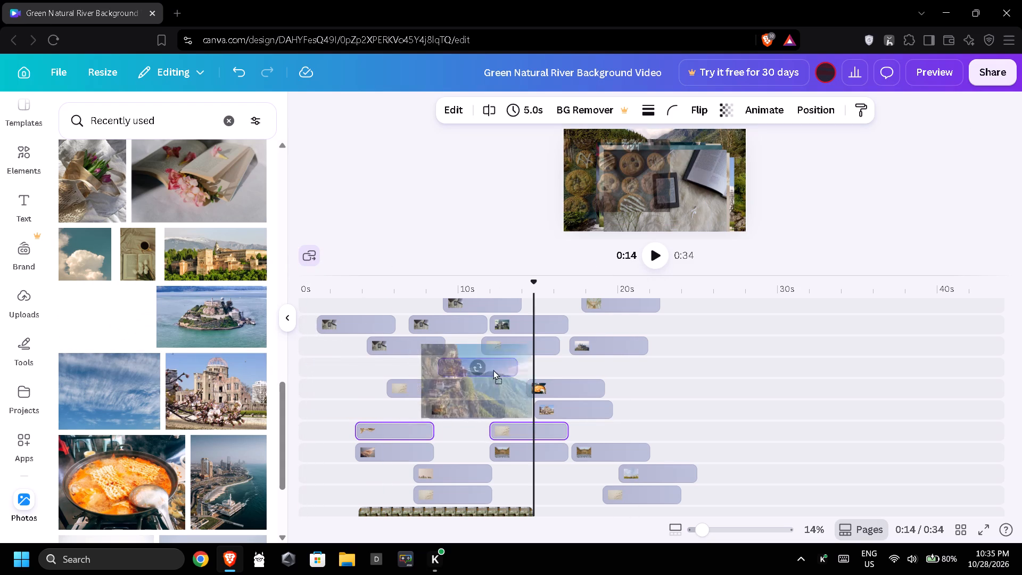
{"action": "left_click_drag", "start_coordinate": [493, 369], "coordinate": [499, 369]}
Place the noodle soup photo on two new layers at about 8.5 to 9 s and replace the domed building clip at about 14.5 s with it.
{"action": "left_click_drag", "start_coordinate": [136, 455], "coordinate": [517, 396]}
{"action": "left_click_drag", "start_coordinate": [77, 464], "coordinate": [455, 441]}
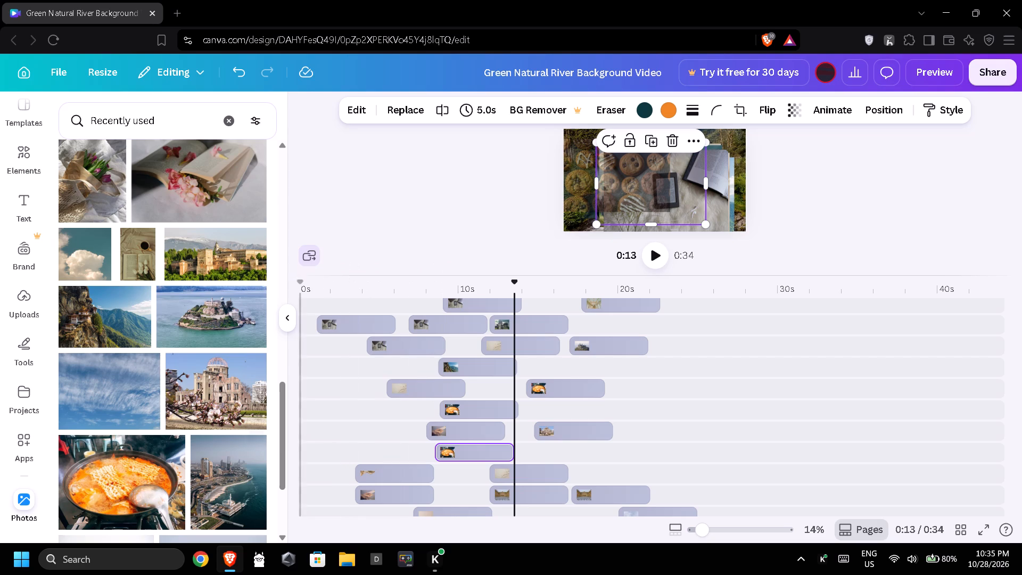
{"action": "left_click_drag", "start_coordinate": [236, 432], "coordinate": [622, 410]}
{"action": "left_click_drag", "start_coordinate": [162, 463], "coordinate": [549, 430]}
Place the noodle soup photo at about 9 s on a new layer between the pebbles layer and the dried flowers layer.
{"action": "scroll", "coordinate": [430, 409], "scroll_direction": "down", "scroll_amount": 2}
{"action": "scroll", "coordinate": [274, 428], "scroll_direction": "down", "scroll_amount": 1}
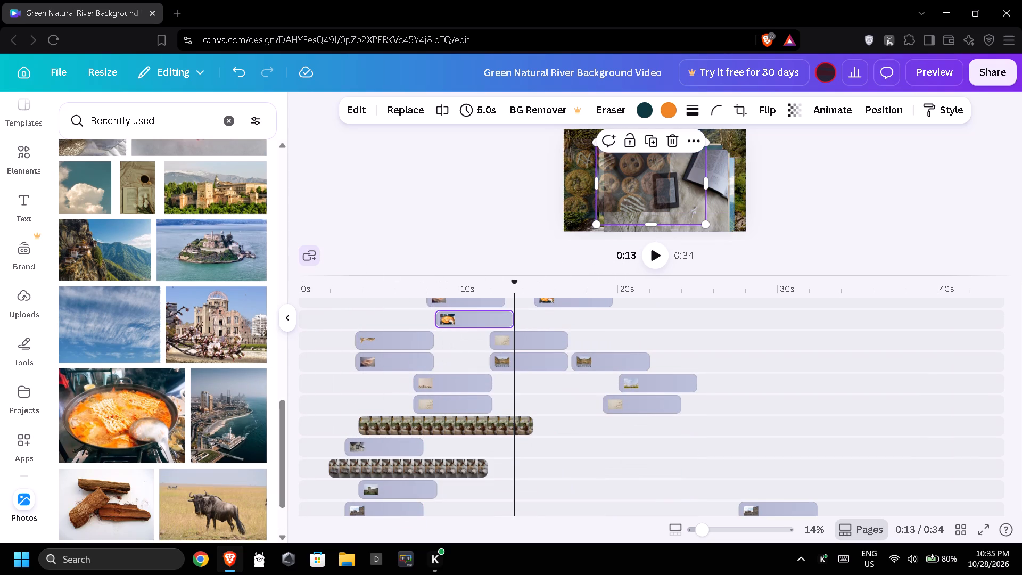
{"action": "left_click_drag", "start_coordinate": [135, 407], "coordinate": [518, 402]}
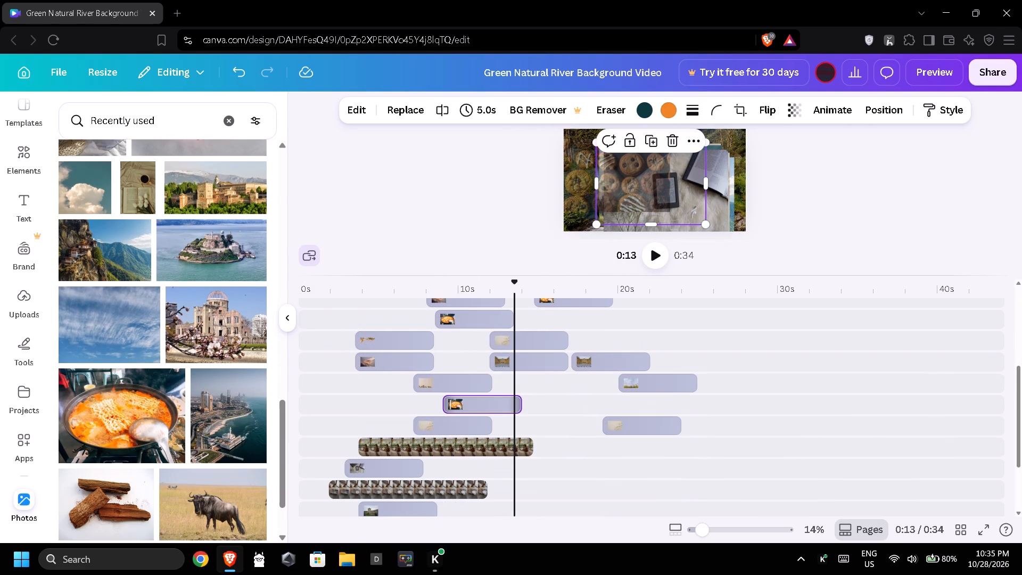
Move the video clip above the lower e-reader clip to about 15.5 s on the noodle soup layer and replace it with the coastal city photo.
{"action": "left_click_drag", "start_coordinate": [427, 408], "coordinate": [721, 402]}
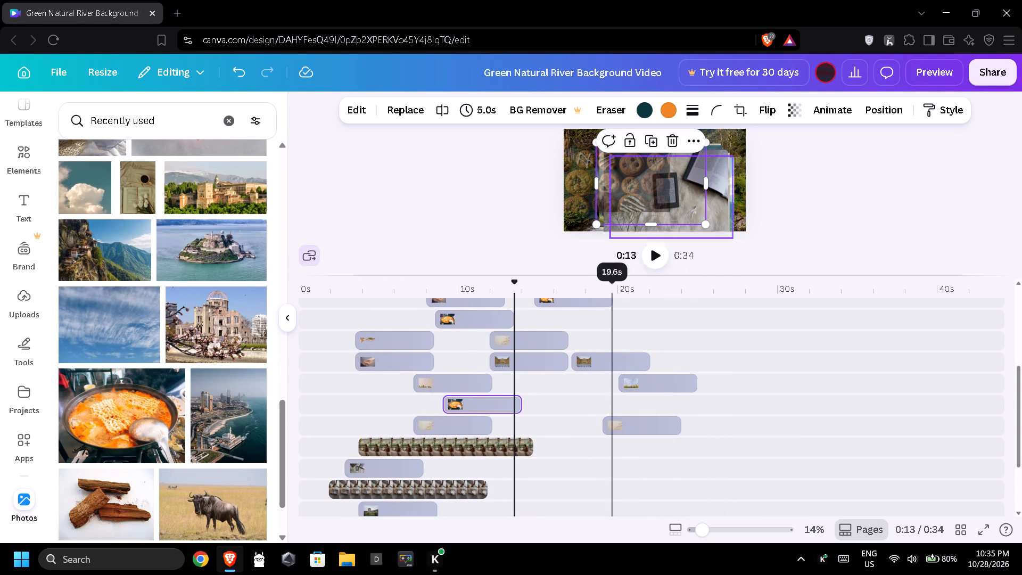
{"action": "left_click_drag", "start_coordinate": [477, 445], "coordinate": [662, 423]}
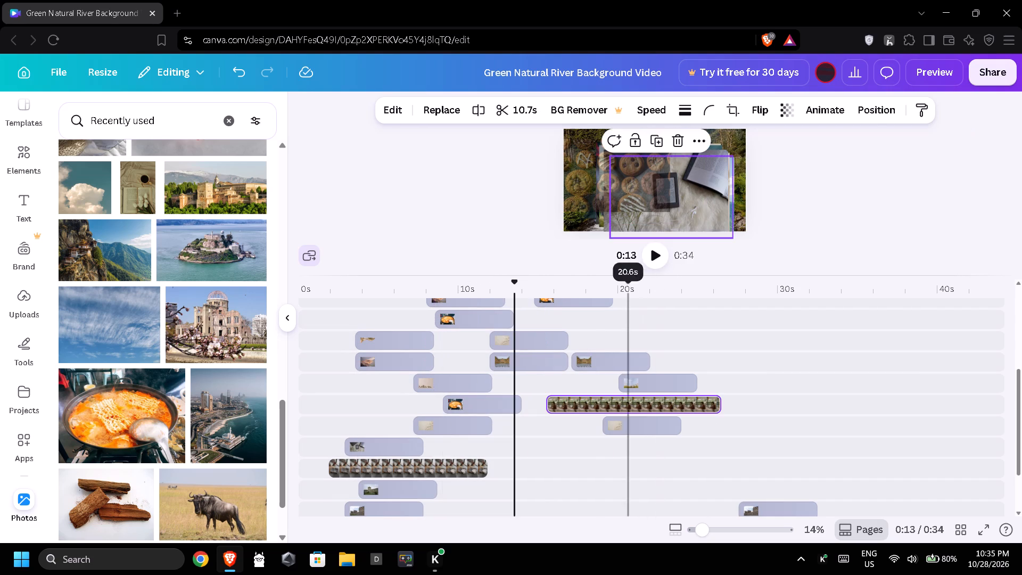
{"action": "left_click_drag", "start_coordinate": [203, 417], "coordinate": [568, 407]}
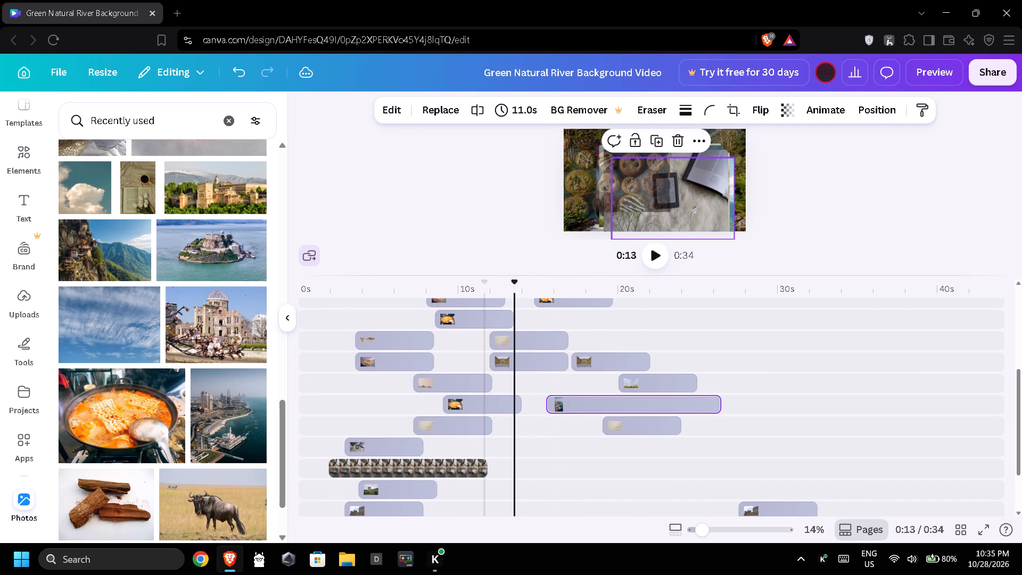
Move the lower e-reader clip to about 22.5 s on a new layer directly below the coastal city clip.
{"action": "left_click_drag", "start_coordinate": [379, 447], "coordinate": [695, 416]}
{"action": "left_click_drag", "start_coordinate": [357, 391], "coordinate": [608, 380]}
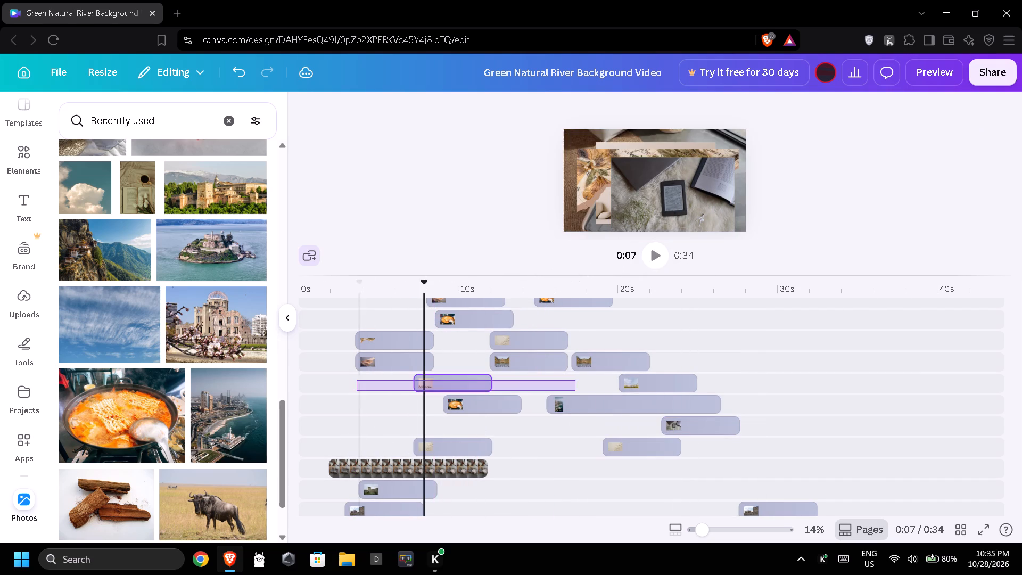
{"action": "left_click_drag", "start_coordinate": [608, 380], "coordinate": [671, 379]}
Replace the last clip on the lower sunset clouds layer, at about 17 s, with the noodle soup photo.
{"action": "left_click_drag", "start_coordinate": [162, 406], "coordinate": [591, 368]}
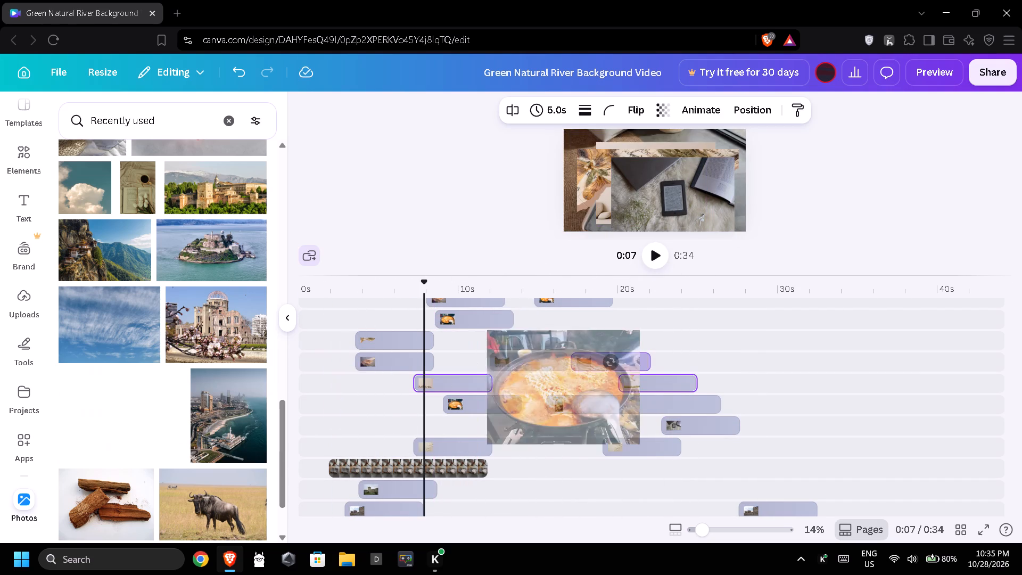
Place the golden masks photo on a new overlay layer at about 8.5 s and replace it with the beach sunset photo.
{"action": "scroll", "coordinate": [262, 410], "scroll_direction": "down", "scroll_amount": 4}
{"action": "left_click_drag", "start_coordinate": [143, 347], "coordinate": [521, 375]}
{"action": "left_click_drag", "start_coordinate": [147, 419], "coordinate": [625, 406]}
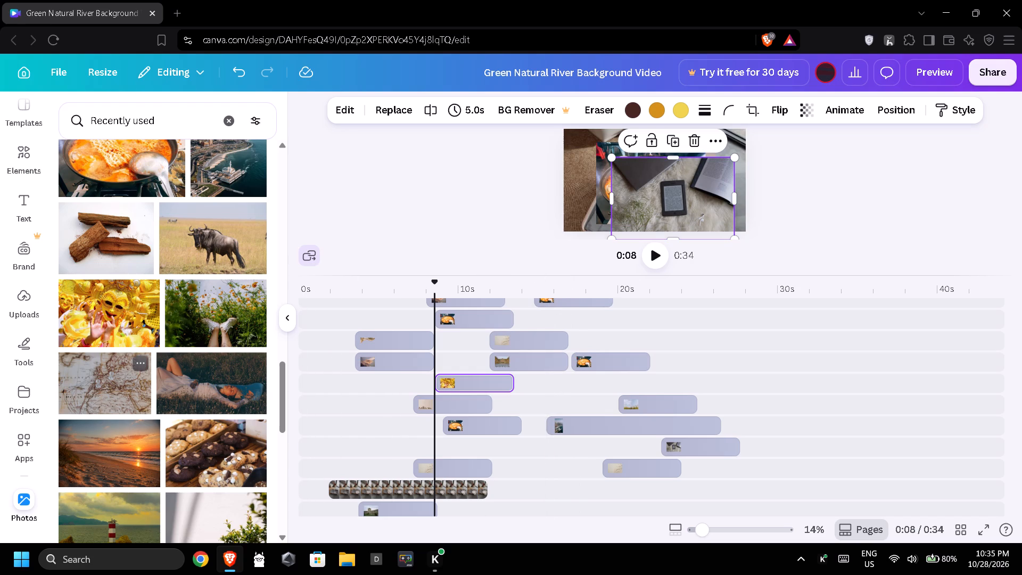
{"action": "left_click_drag", "start_coordinate": [136, 429], "coordinate": [443, 385]}
Place the beach sunset photo at about 6 s on the lower e-reader layer and replace the pebbles clip at about 7 s with it.
{"action": "left_click_drag", "start_coordinate": [153, 470], "coordinate": [164, 464]}
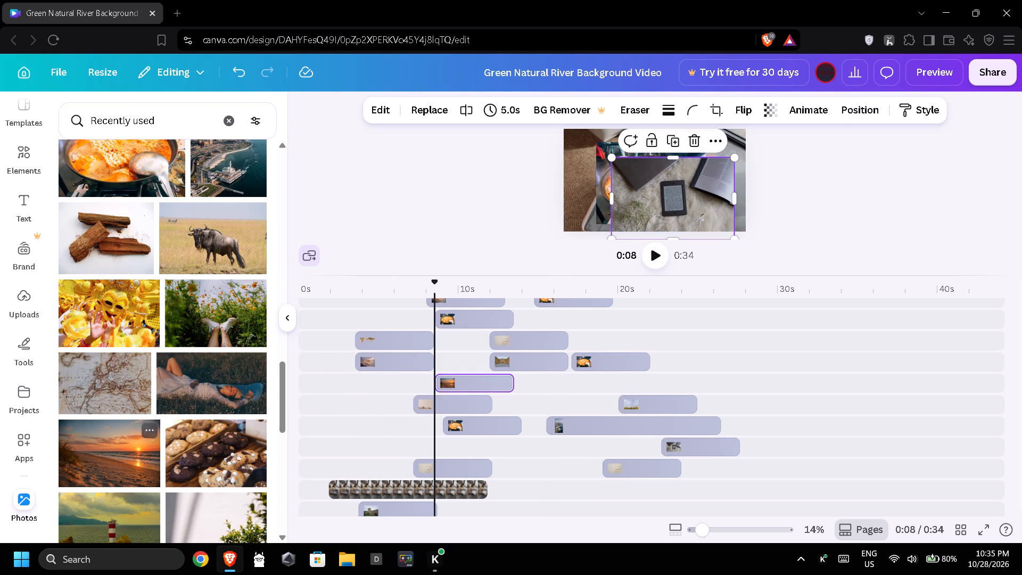
{"action": "left_click_drag", "start_coordinate": [164, 464], "coordinate": [490, 448]}
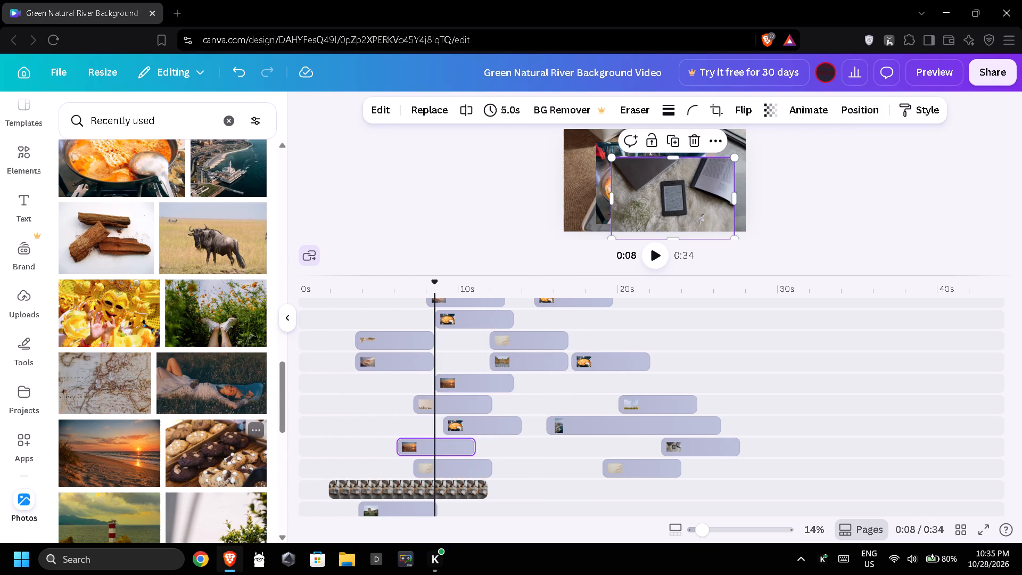
{"action": "left_click_drag", "start_coordinate": [160, 507], "coordinate": [537, 521]}
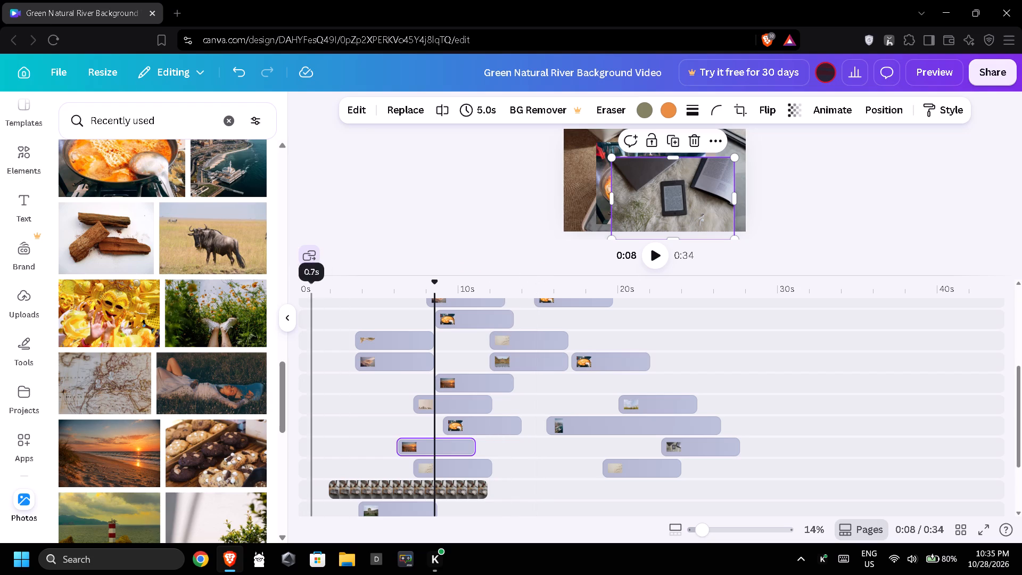
{"action": "left_click_drag", "start_coordinate": [150, 457], "coordinate": [425, 409]}
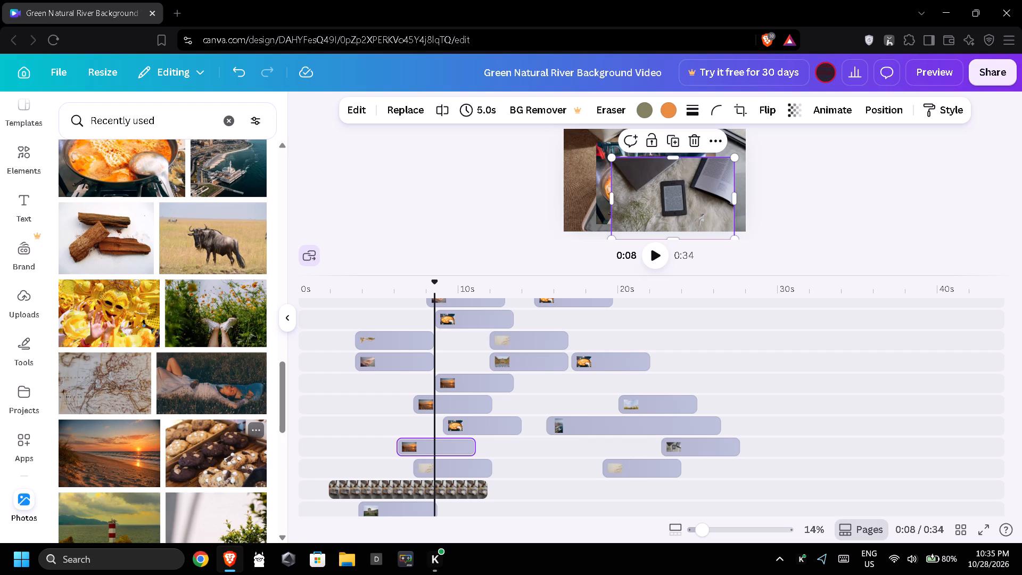
Place the beach sunset and assorted cookies photos at about 9 s on new layers directly above and below the noodle soup and coastal city layer.
{"action": "left_click_drag", "start_coordinate": [116, 434], "coordinate": [500, 412]}
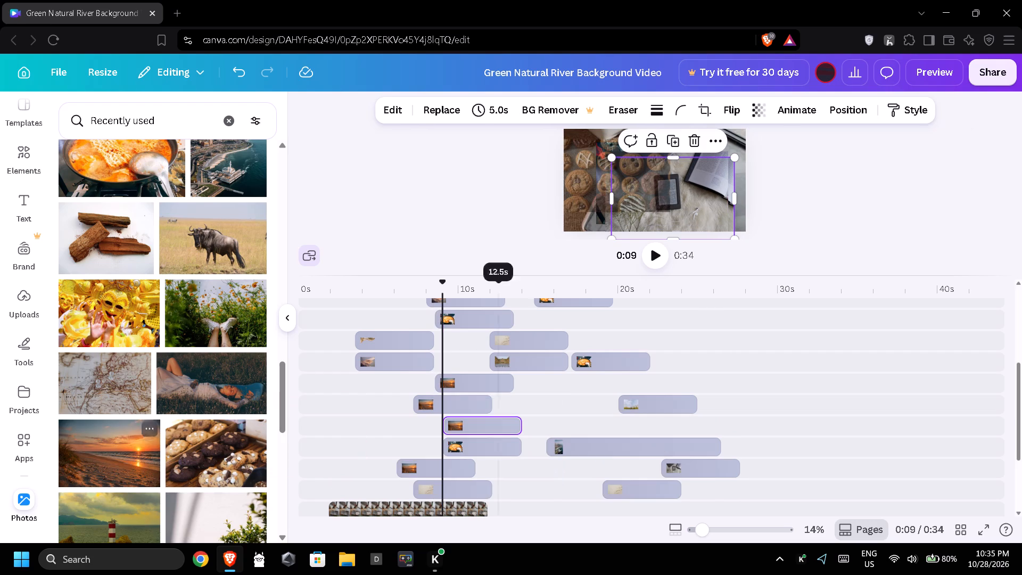
{"action": "left_click_drag", "start_coordinate": [240, 457], "coordinate": [517, 459]}
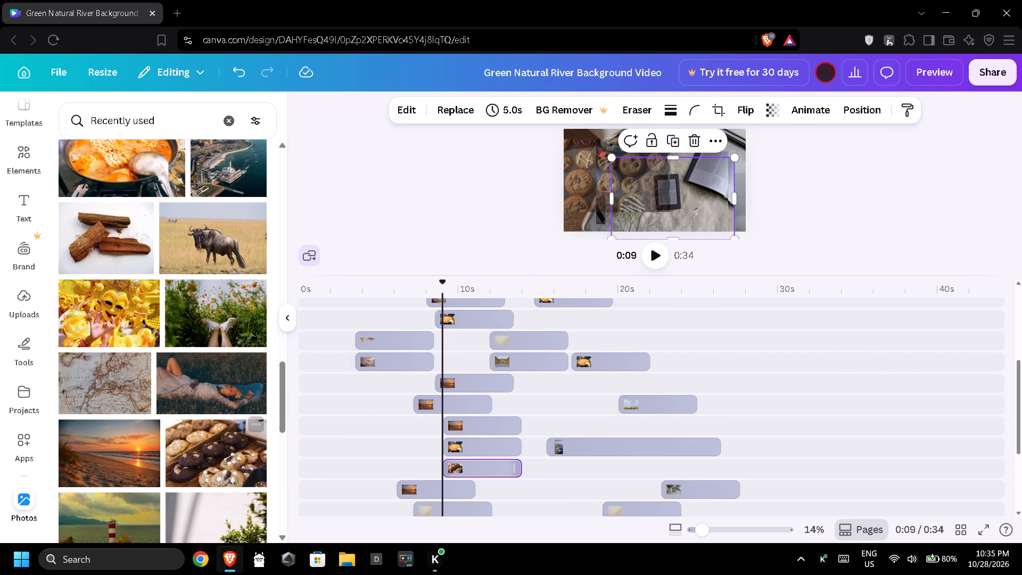
{"action": "left_click_drag", "start_coordinate": [271, 466], "coordinate": [601, 449]}
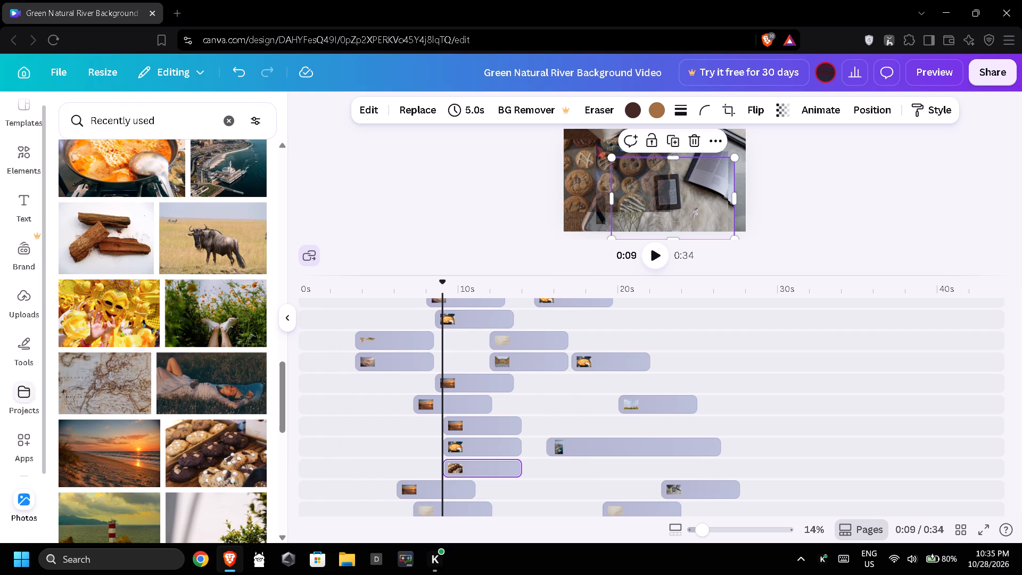
Place the beige map photo at about 9 s on a new layer directly above the beach sunset clip that starts at about 9 s.
{"action": "left_click_drag", "start_coordinate": [140, 384], "coordinate": [525, 409]}
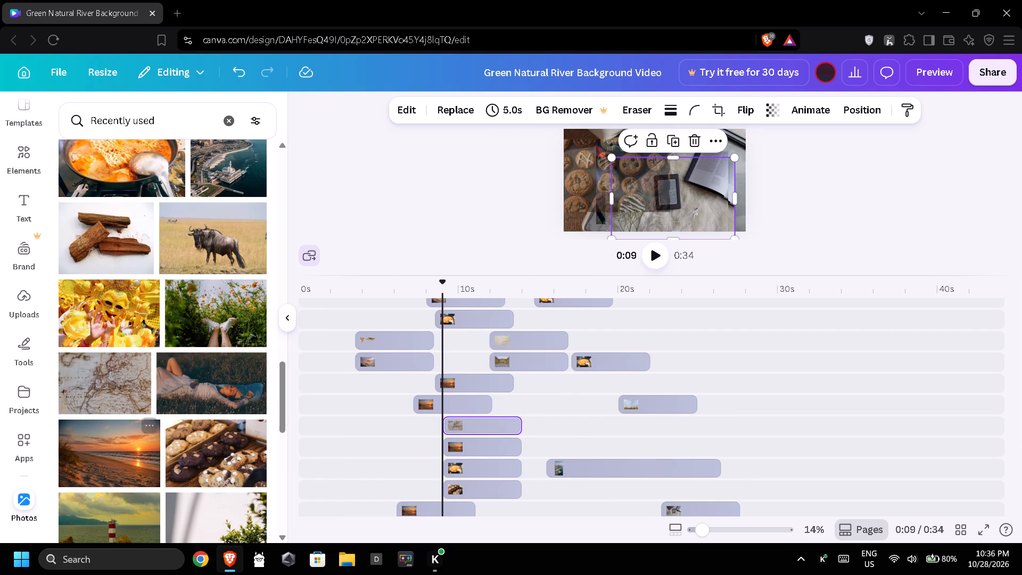
{"action": "left_click_drag", "start_coordinate": [64, 472], "coordinate": [477, 454]}
{"action": "left_click_drag", "start_coordinate": [71, 396], "coordinate": [215, 397]}
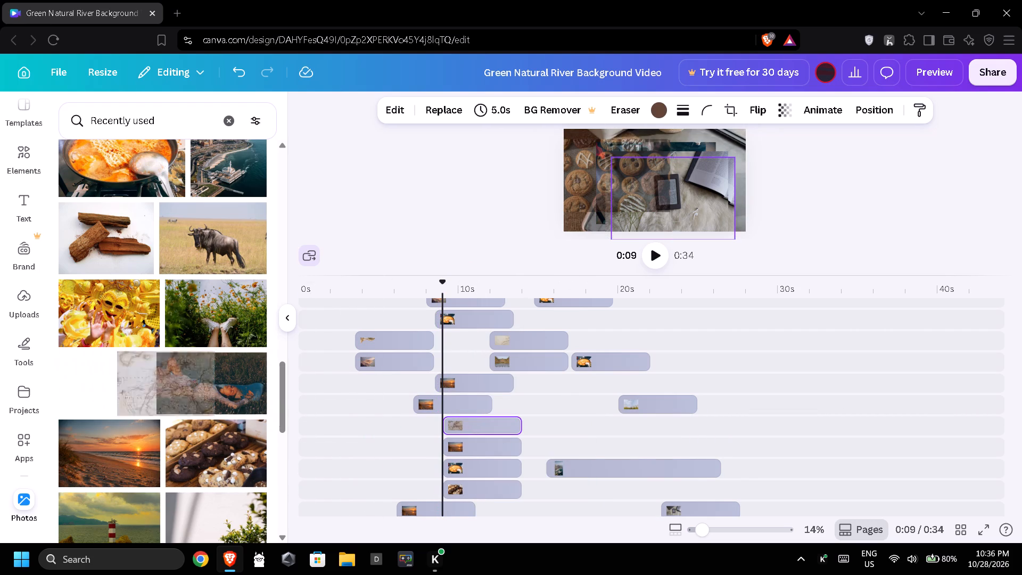
{"action": "left_click_drag", "start_coordinate": [215, 397], "coordinate": [496, 430]}
{"action": "left_click_drag", "start_coordinate": [136, 451], "coordinate": [466, 440]}
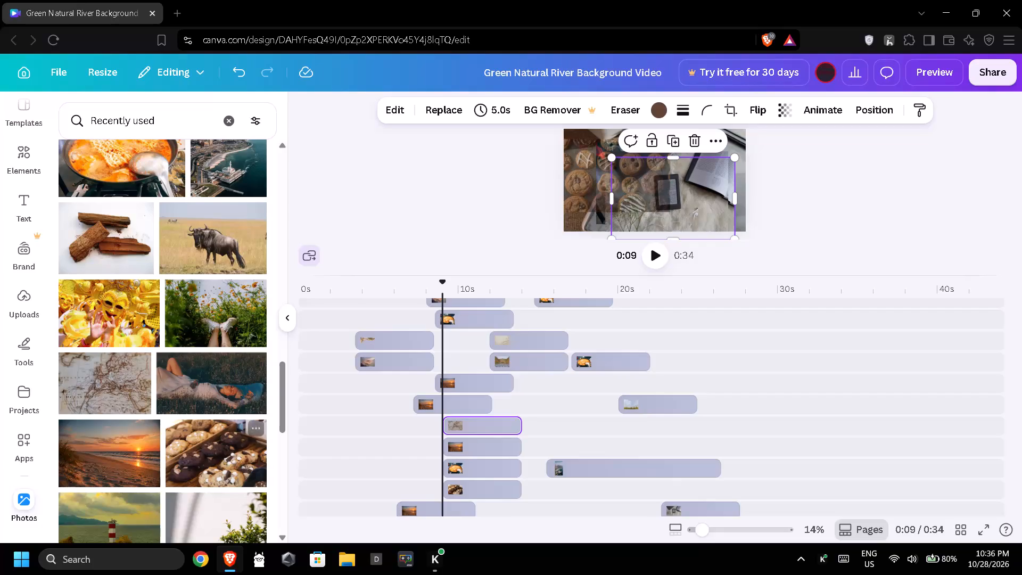
Place the assorted cookies photo at about 11.5 s on a new layer between the map layer and the beach sunset layer.
{"action": "left_click_drag", "start_coordinate": [228, 449], "coordinate": [545, 445]}
{"action": "left_click_drag", "start_coordinate": [319, 441], "coordinate": [416, 440]}
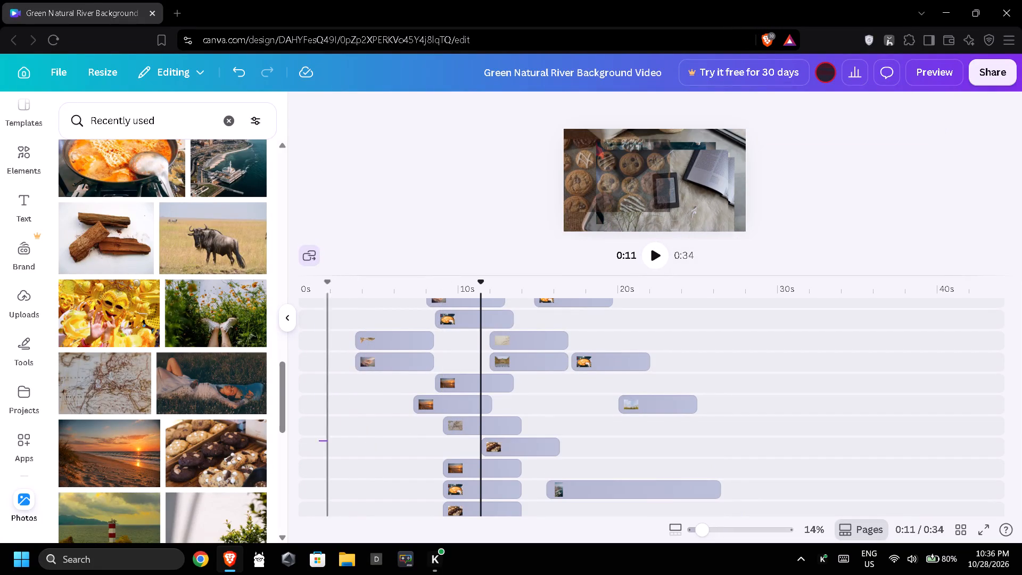
Place the reclining woman photo at about 13 s on a new layer below the cookies clip and the beach sunset photo at about 14 s beneath it.
{"action": "left_click_drag", "start_coordinate": [416, 440], "coordinate": [568, 450]}
{"action": "left_click_drag", "start_coordinate": [196, 409], "coordinate": [352, 431]}
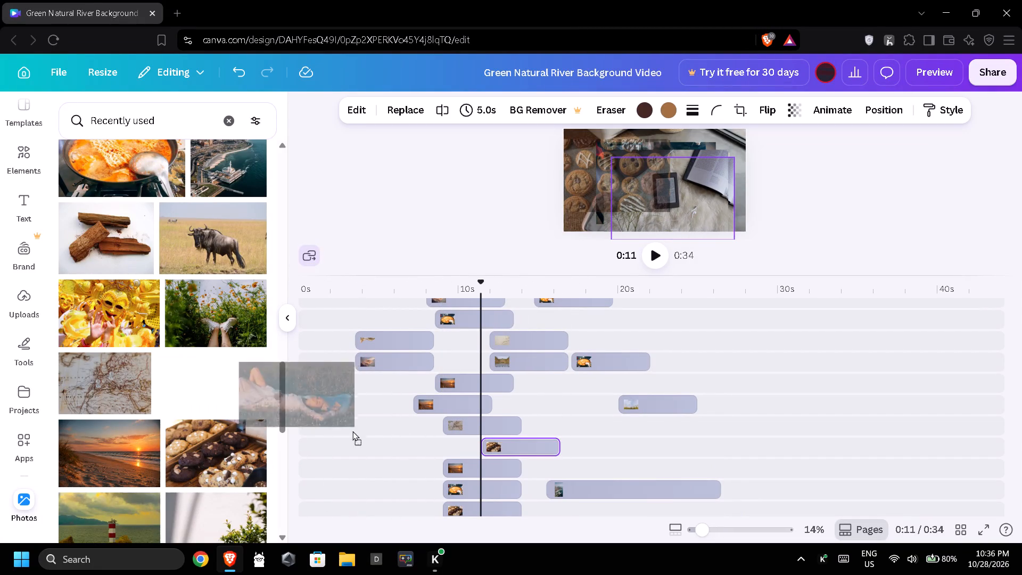
{"action": "left_click_drag", "start_coordinate": [352, 431], "coordinate": [543, 462]}
{"action": "left_click_drag", "start_coordinate": [216, 394], "coordinate": [236, 402]}
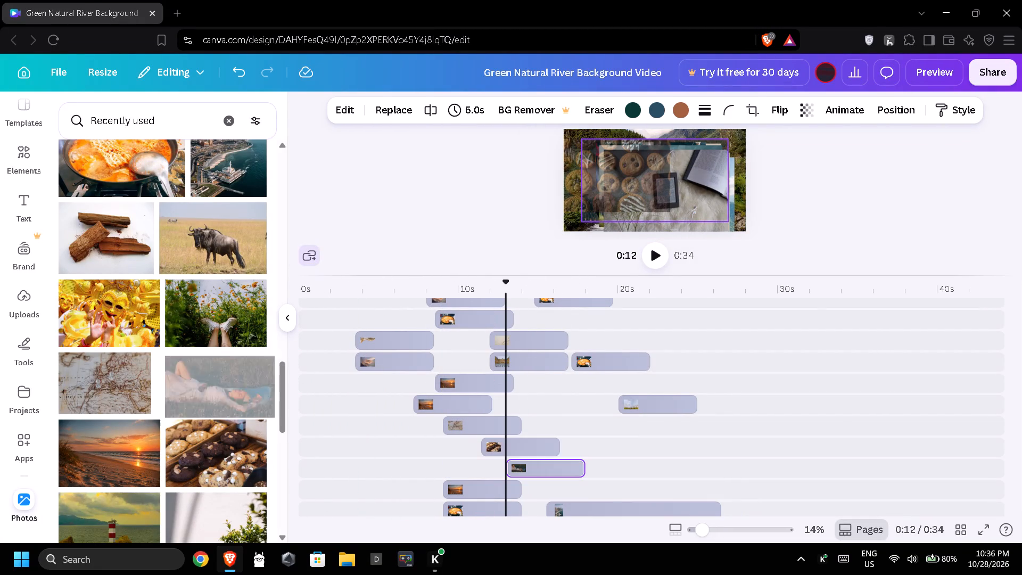
{"action": "left_click_drag", "start_coordinate": [236, 402], "coordinate": [561, 471]}
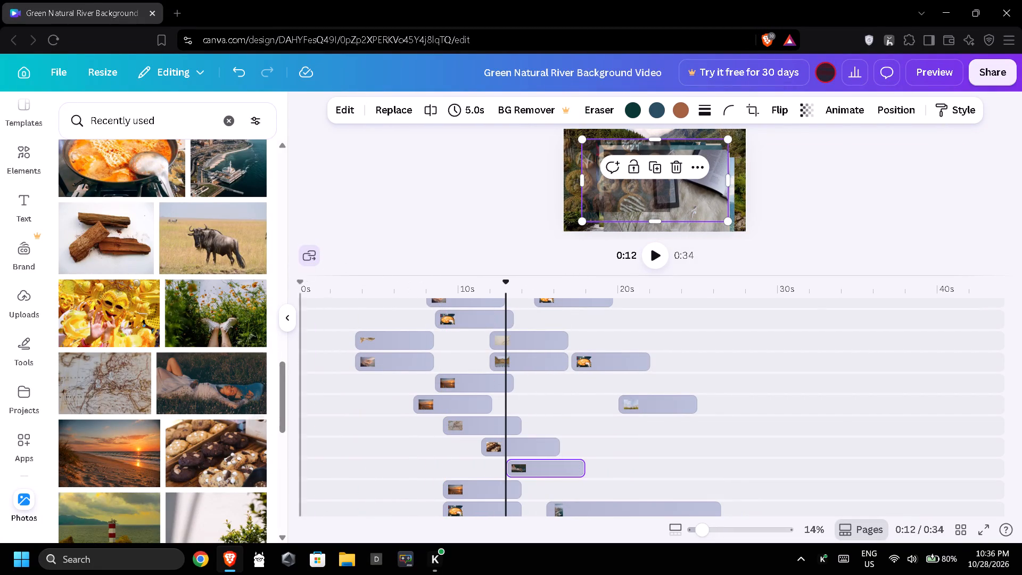
{"action": "left_click_drag", "start_coordinate": [160, 488], "coordinate": [557, 470]}
{"action": "left_click_drag", "start_coordinate": [128, 432], "coordinate": [141, 436]}
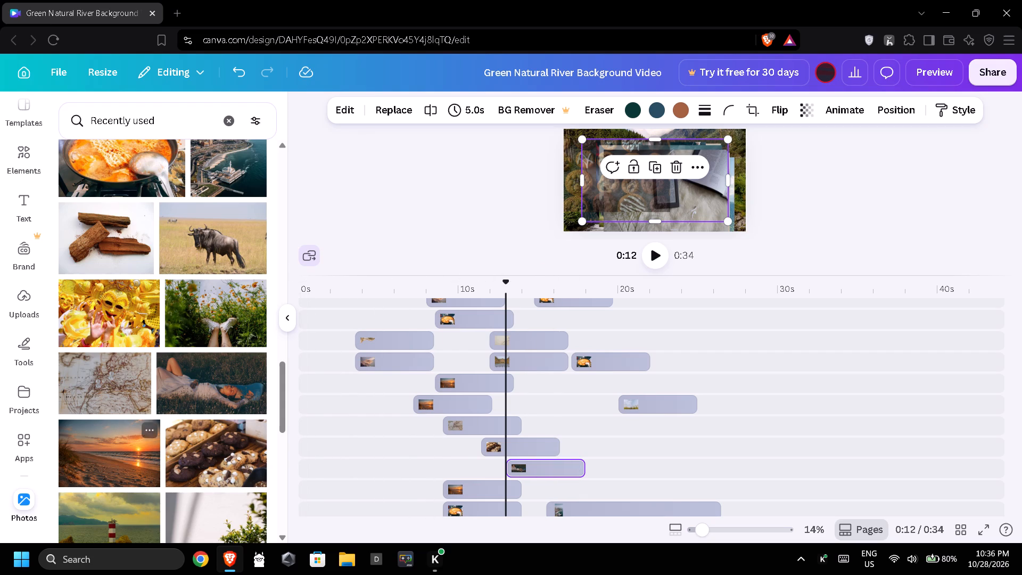
{"action": "left_click_drag", "start_coordinate": [141, 436], "coordinate": [594, 495]}
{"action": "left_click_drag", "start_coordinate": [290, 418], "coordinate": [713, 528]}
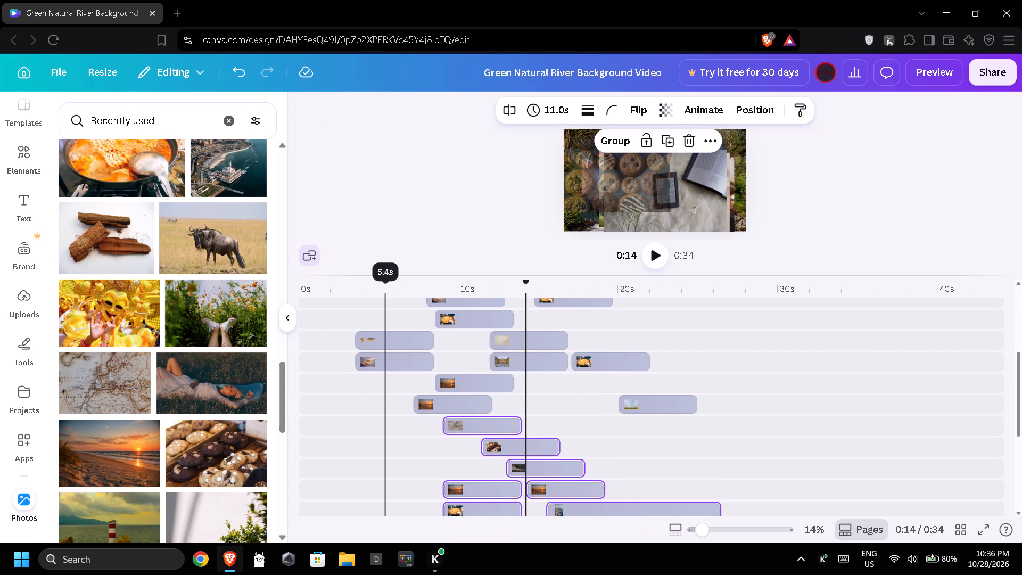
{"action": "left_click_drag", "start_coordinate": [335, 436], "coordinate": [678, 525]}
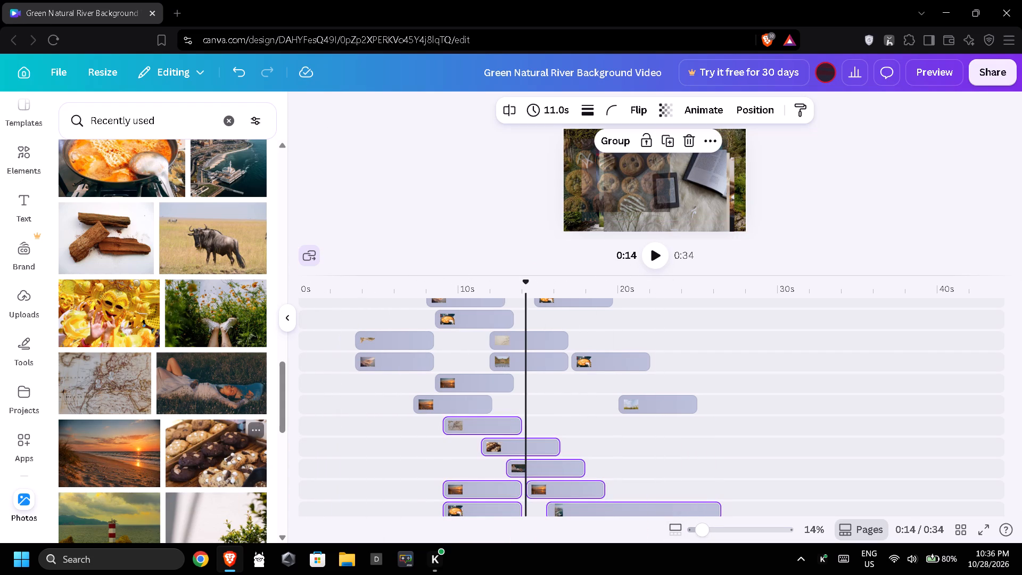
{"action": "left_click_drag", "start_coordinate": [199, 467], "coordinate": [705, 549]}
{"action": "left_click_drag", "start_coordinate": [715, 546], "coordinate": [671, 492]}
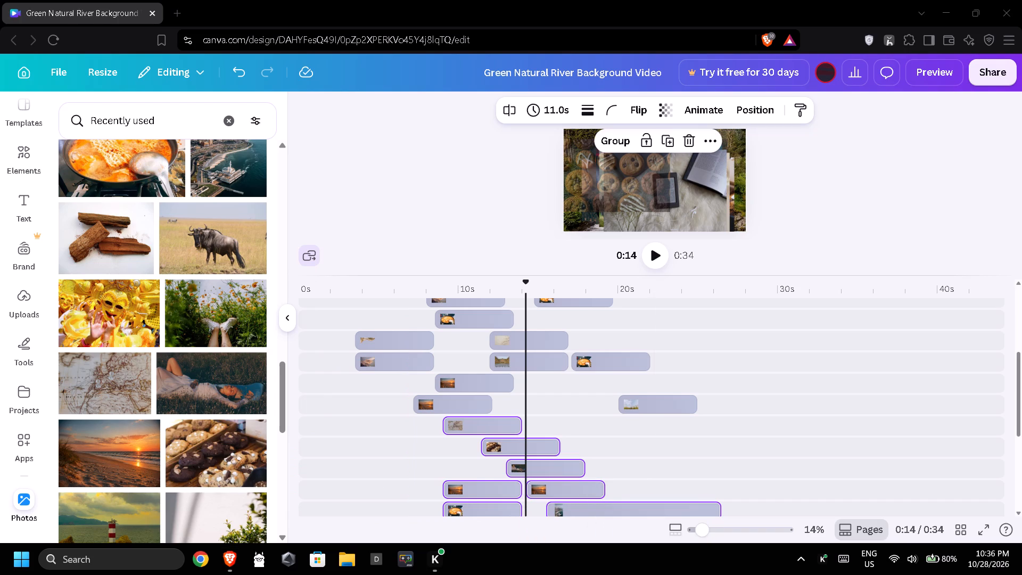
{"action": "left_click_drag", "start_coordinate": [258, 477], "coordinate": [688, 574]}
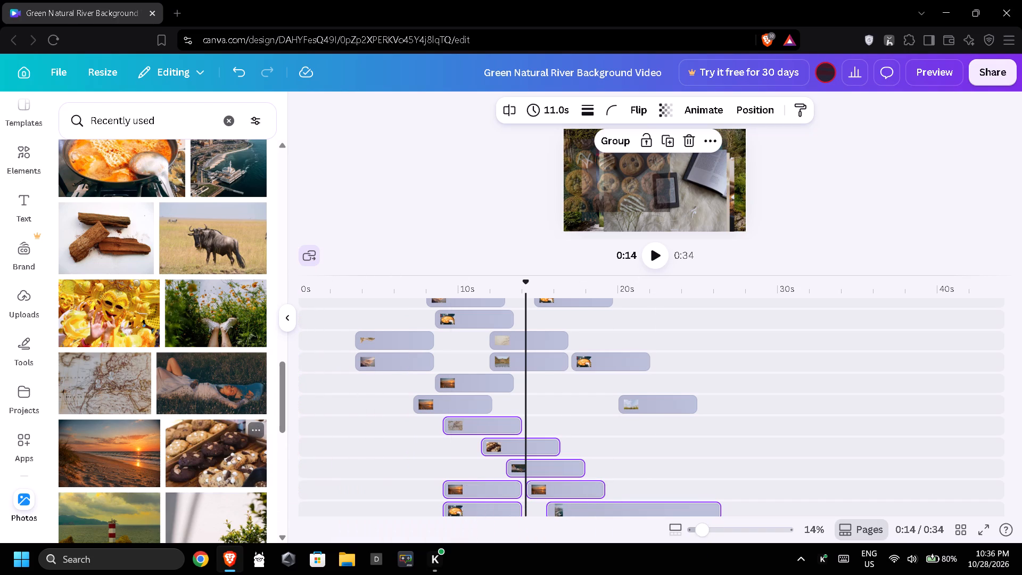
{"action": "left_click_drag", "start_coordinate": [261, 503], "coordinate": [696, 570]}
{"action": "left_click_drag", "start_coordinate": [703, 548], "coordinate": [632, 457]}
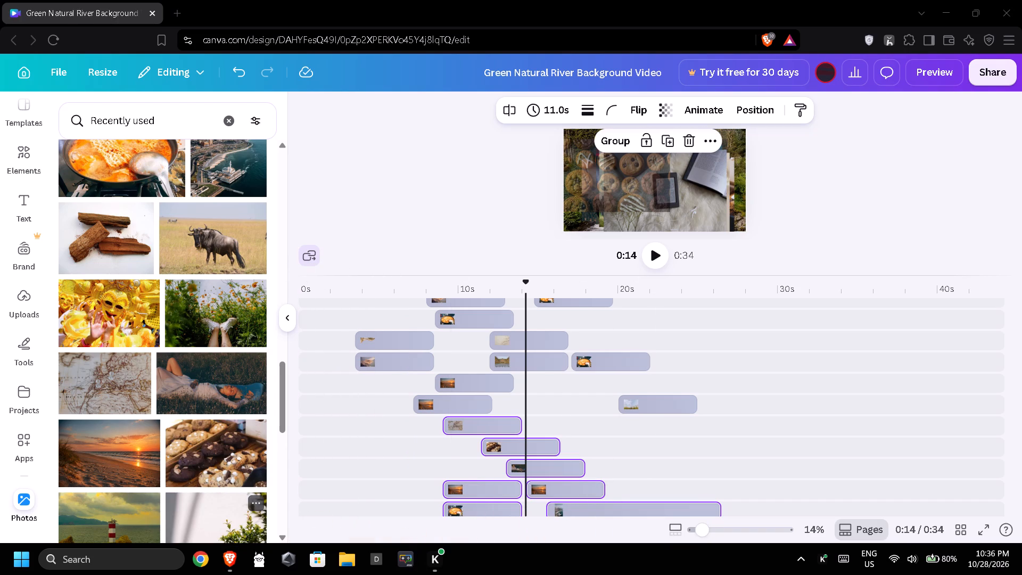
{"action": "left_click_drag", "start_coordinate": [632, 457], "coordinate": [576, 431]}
Place the assorted cookies photo at about 20 s on the reclining woman layer and at about 11.5 s on a new layer above the existing cookies clip.
{"action": "left_click_drag", "start_coordinate": [195, 466], "coordinate": [644, 461]}
{"action": "left_click_drag", "start_coordinate": [258, 453], "coordinate": [341, 448]}
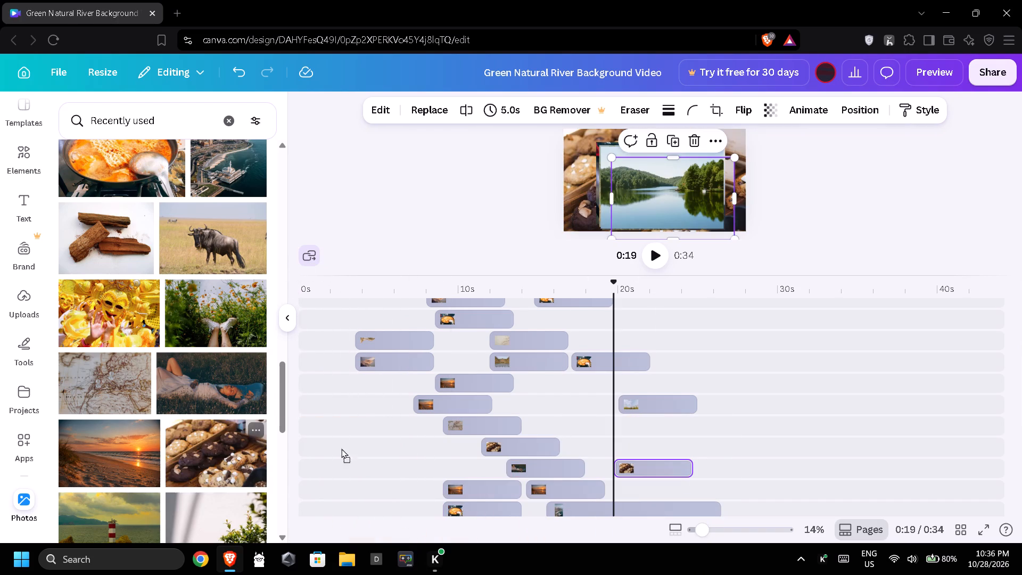
{"action": "left_click_drag", "start_coordinate": [341, 448], "coordinate": [573, 442]}
Place the beach sunset photo at about 7 s on the reclining woman layer and replace it with the headphones photo.
{"action": "left_click_drag", "start_coordinate": [272, 431], "coordinate": [587, 498]}
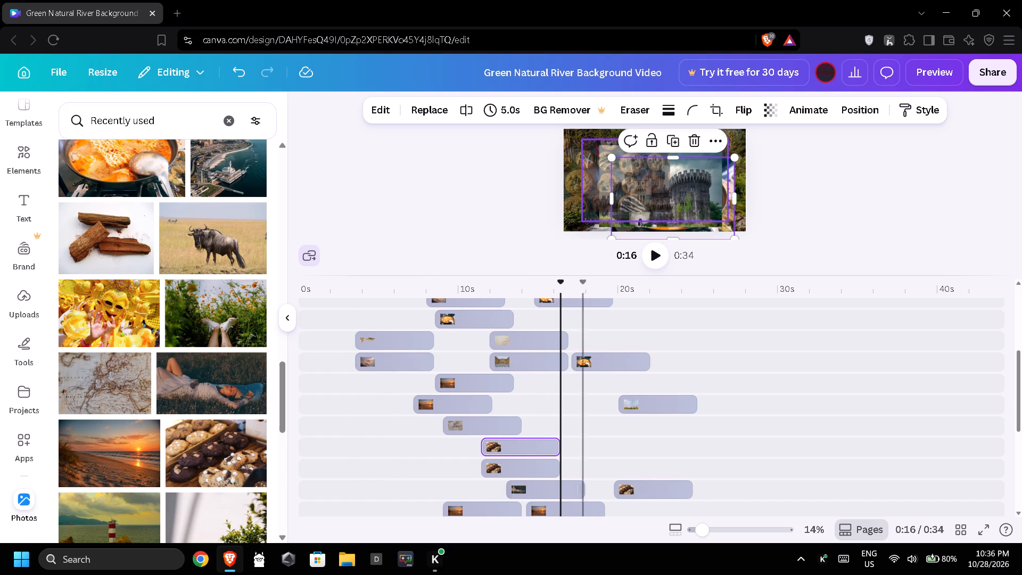
{"action": "left_click_drag", "start_coordinate": [587, 498], "coordinate": [546, 507]}
{"action": "left_click_drag", "start_coordinate": [215, 492], "coordinate": [589, 545]}
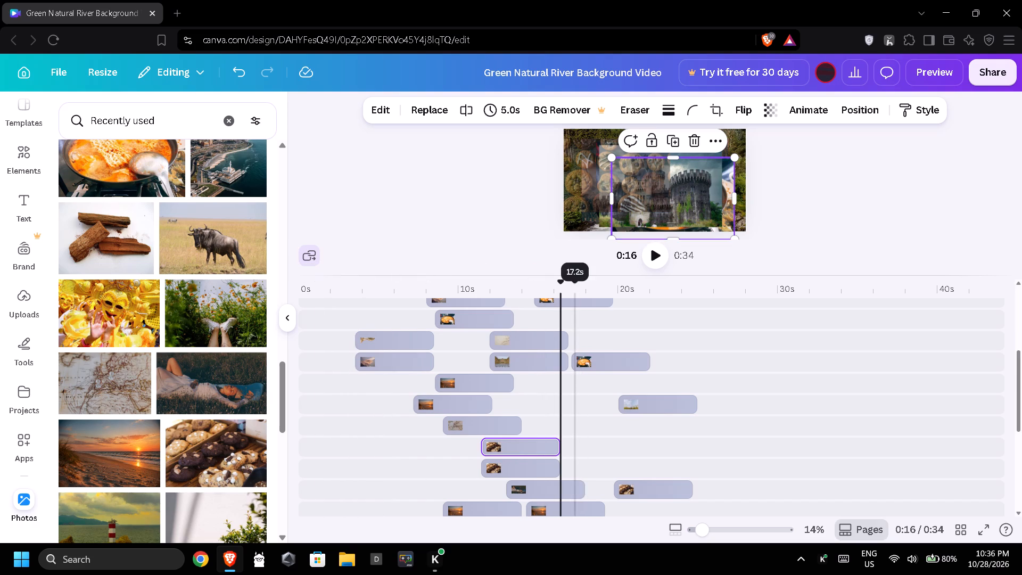
{"action": "left_click_drag", "start_coordinate": [118, 484], "coordinate": [460, 494]}
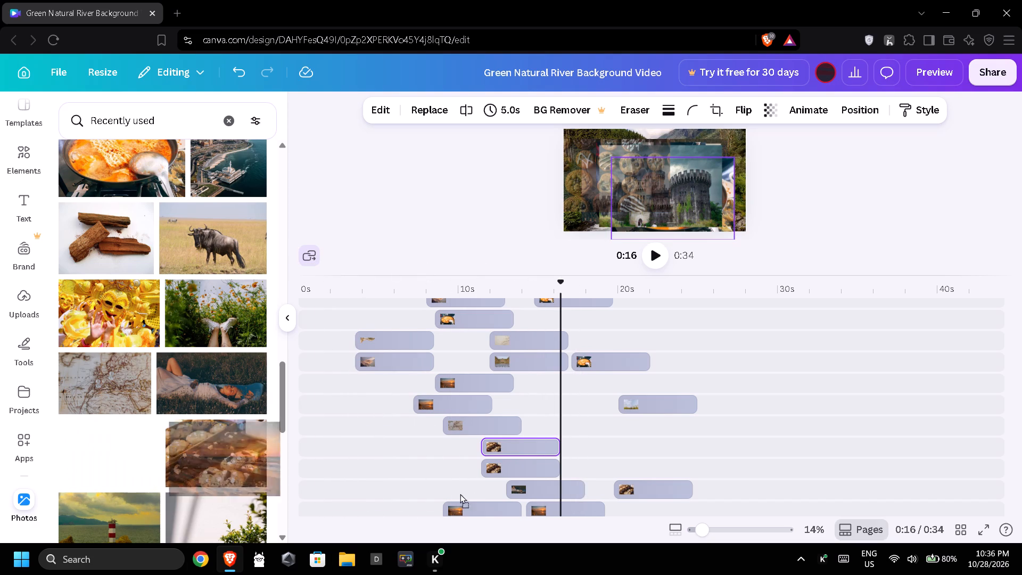
{"action": "left_click_drag", "start_coordinate": [460, 494], "coordinate": [471, 494]}
{"action": "scroll", "coordinate": [132, 447], "scroll_direction": "down", "scroll_amount": 3}
{"action": "left_click_drag", "start_coordinate": [108, 491], "coordinate": [421, 494]}
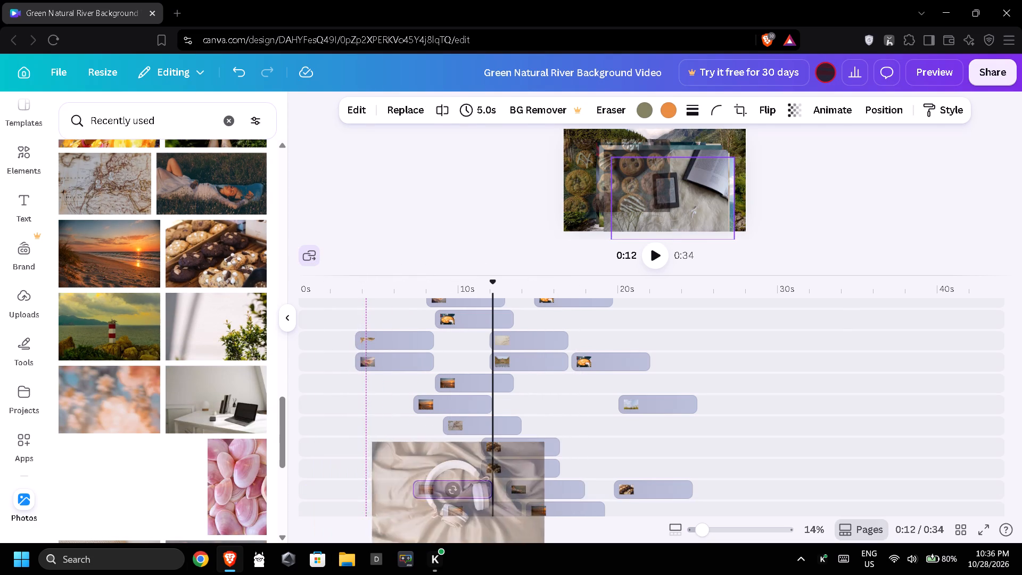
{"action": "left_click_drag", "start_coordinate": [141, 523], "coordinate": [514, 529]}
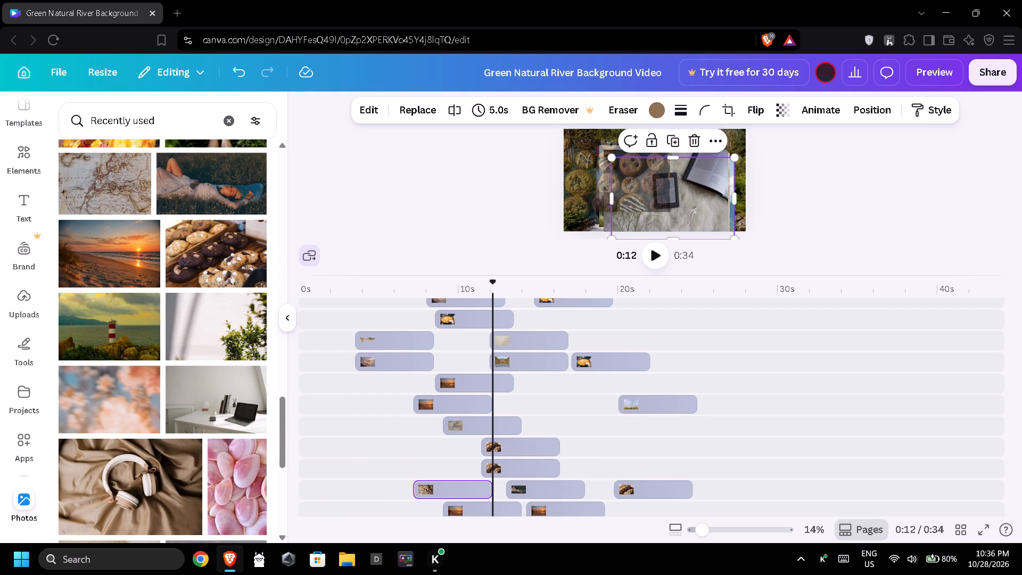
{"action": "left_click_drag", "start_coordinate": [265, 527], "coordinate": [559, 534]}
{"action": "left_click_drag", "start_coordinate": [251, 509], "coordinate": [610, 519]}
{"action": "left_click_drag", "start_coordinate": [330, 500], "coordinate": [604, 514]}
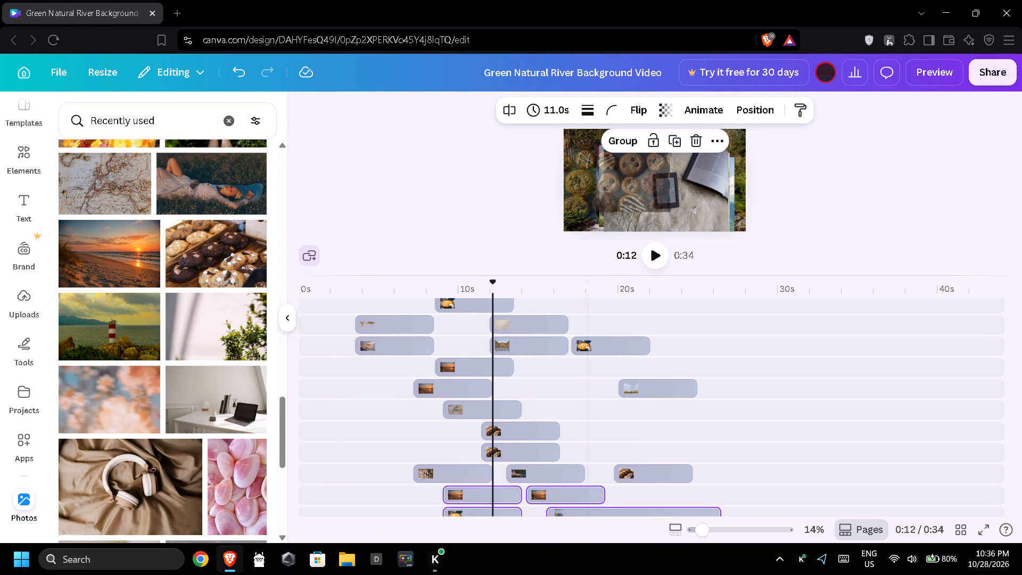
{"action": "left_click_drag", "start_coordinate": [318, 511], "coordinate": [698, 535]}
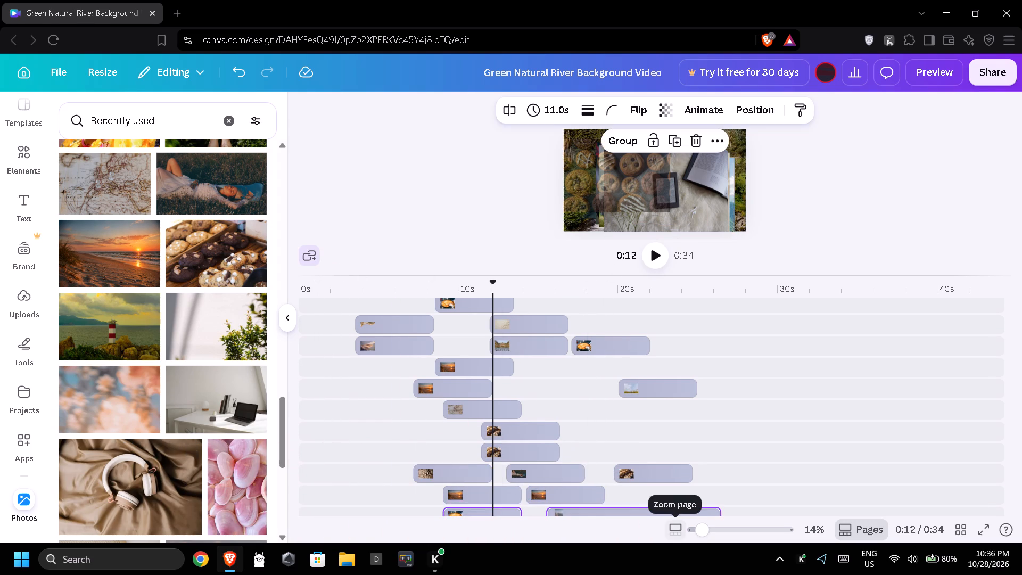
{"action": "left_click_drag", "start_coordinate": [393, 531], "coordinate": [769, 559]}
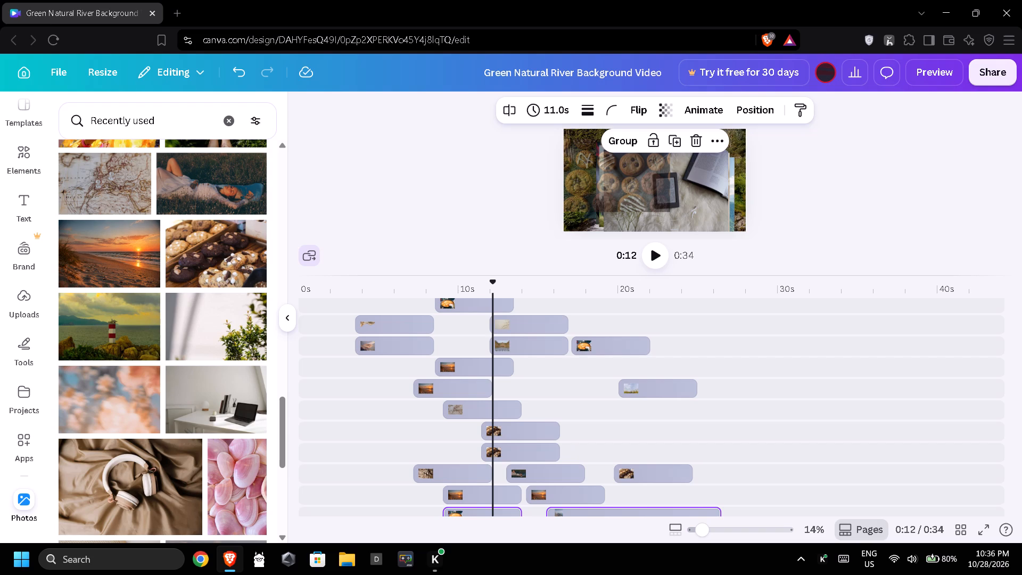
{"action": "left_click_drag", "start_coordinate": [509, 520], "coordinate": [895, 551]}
Replace the cookies clip at about 20 s with the headphones photo, and place that photo at about 14.5 s on the beige map layer.
{"action": "left_click_drag", "start_coordinate": [157, 473], "coordinate": [631, 466]}
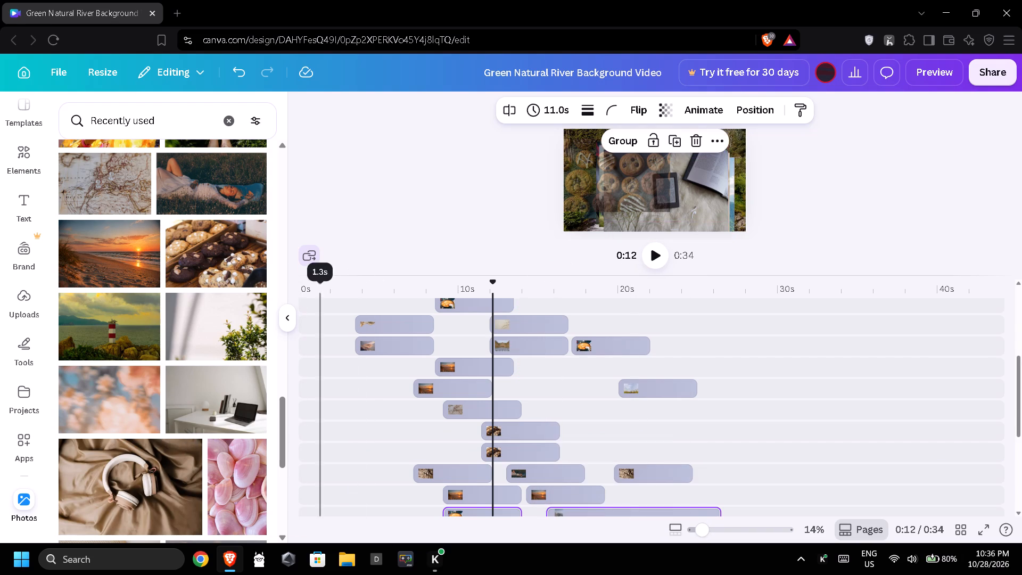
{"action": "left_click_drag", "start_coordinate": [315, 498], "coordinate": [646, 495]}
{"action": "left_click_drag", "start_coordinate": [336, 477], "coordinate": [634, 480]}
{"action": "left_click_drag", "start_coordinate": [331, 465], "coordinate": [738, 484]}
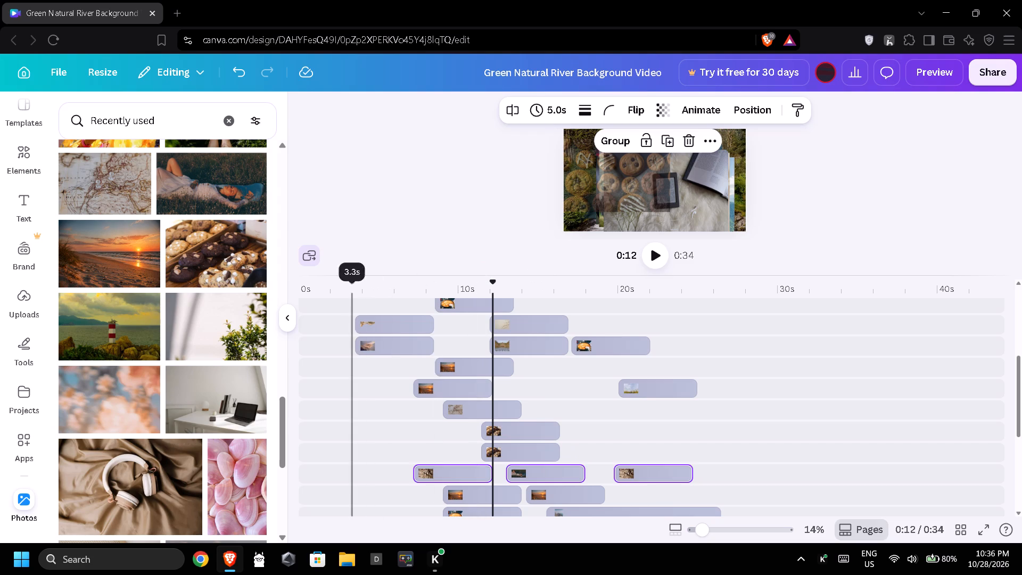
{"action": "left_click_drag", "start_coordinate": [348, 446], "coordinate": [740, 455]}
{"action": "left_click_drag", "start_coordinate": [142, 441], "coordinate": [543, 429]}
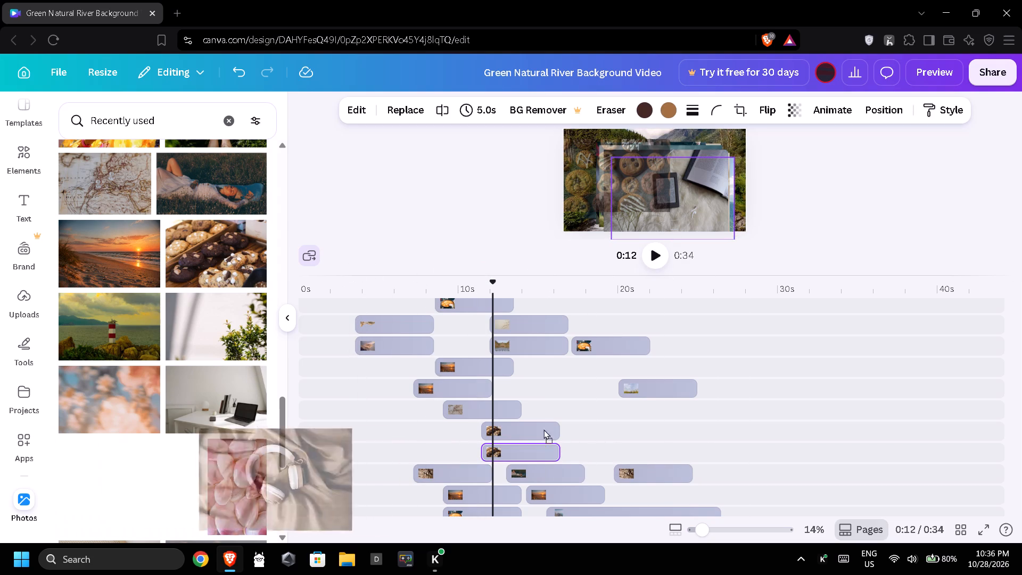
{"action": "left_click_drag", "start_coordinate": [543, 429], "coordinate": [612, 429]}
Place the beach sunset photo at about 11 s on a new layer below the map layer and the cookies photo at about 20.5 s on the map layer.
{"action": "scroll", "coordinate": [208, 408], "scroll_direction": "down", "scroll_amount": 3}
{"action": "left_click_drag", "start_coordinate": [162, 397], "coordinate": [365, 399]}
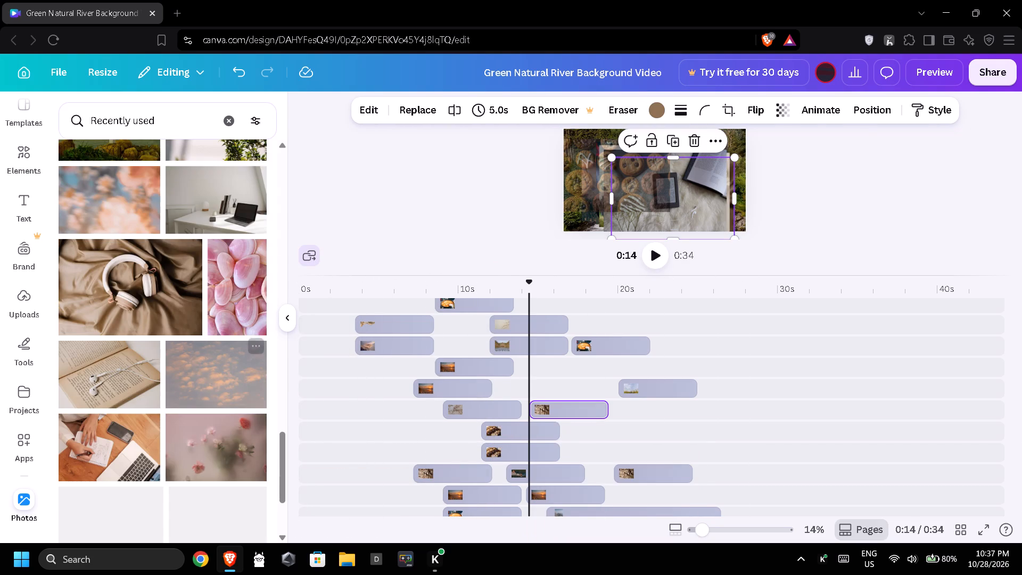
{"action": "left_click_drag", "start_coordinate": [365, 399], "coordinate": [597, 416]}
{"action": "left_click", "coordinate": [285, 395]}
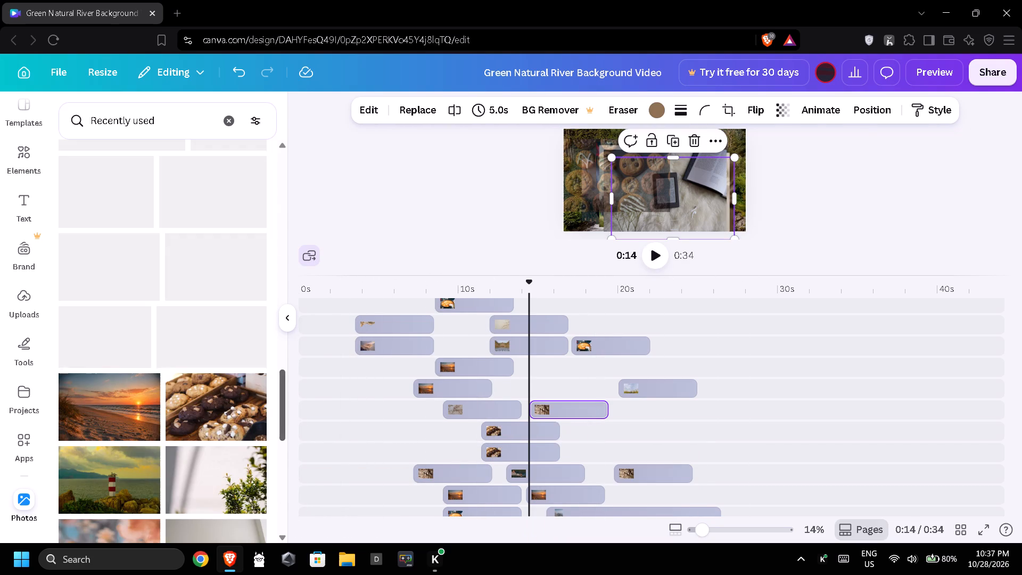
{"action": "left_click_drag", "start_coordinate": [153, 399], "coordinate": [566, 421]}
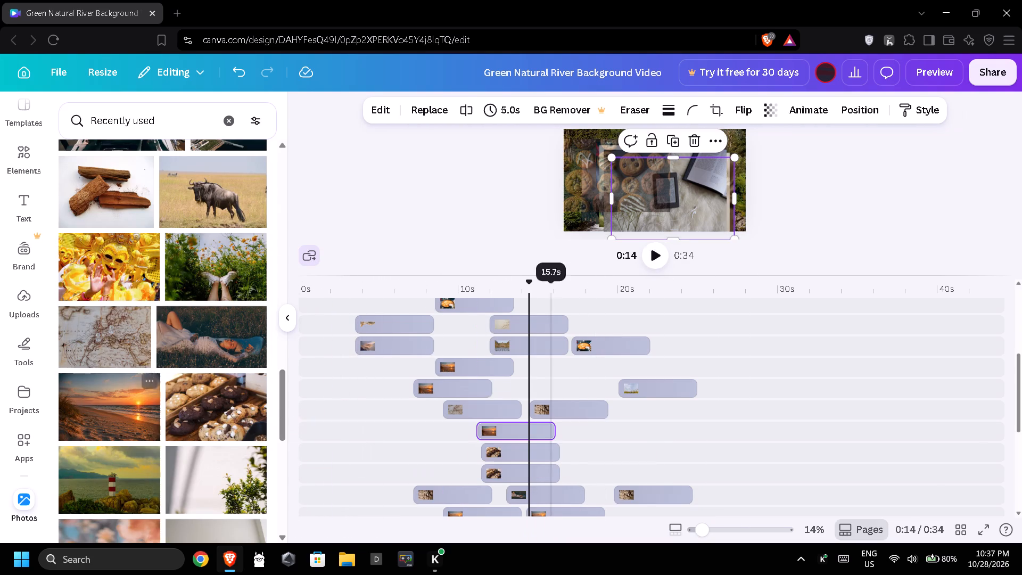
{"action": "left_click_drag", "start_coordinate": [207, 408], "coordinate": [671, 409]}
{"action": "left_click_drag", "start_coordinate": [226, 420], "coordinate": [226, 420]}
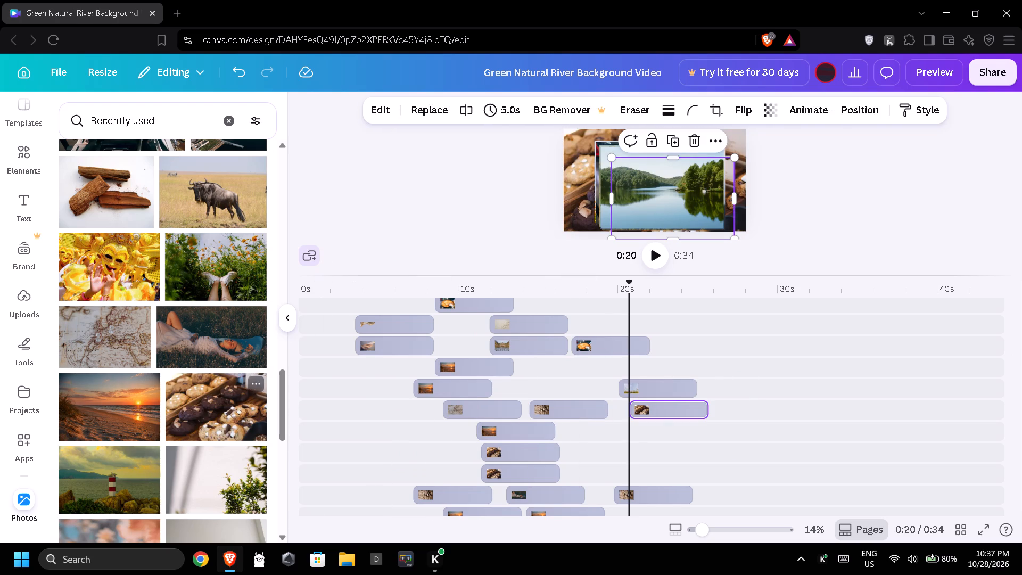
{"action": "left_click_drag", "start_coordinate": [226, 420], "coordinate": [638, 414]}
{"action": "left_click_drag", "start_coordinate": [327, 415], "coordinate": [801, 410]}
Place the beach sunset photo at about 5.5 s on a new layer above the map layer and the cookies photo at about 1 s one layer higher.
{"action": "left_click_drag", "start_coordinate": [163, 407], "coordinate": [507, 398]}
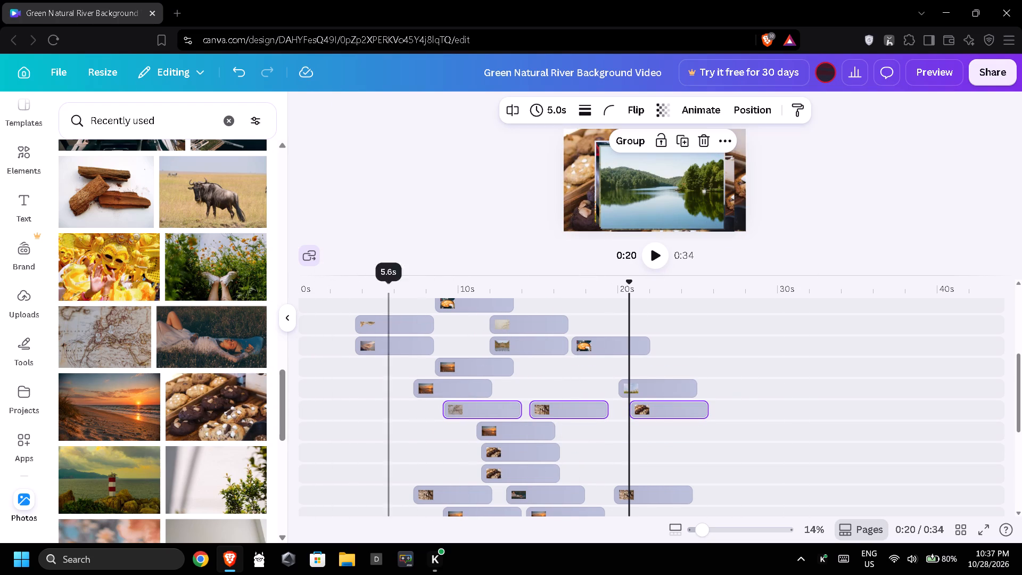
{"action": "left_click_drag", "start_coordinate": [137, 404], "coordinate": [459, 401]}
{"action": "left_click_drag", "start_coordinate": [228, 407], "coordinate": [383, 406]}
Place the beach sunset photo at 0 s on the map layer and at about 8 s on a new layer directly below it.
{"action": "left_click_drag", "start_coordinate": [119, 415], "coordinate": [347, 425]}
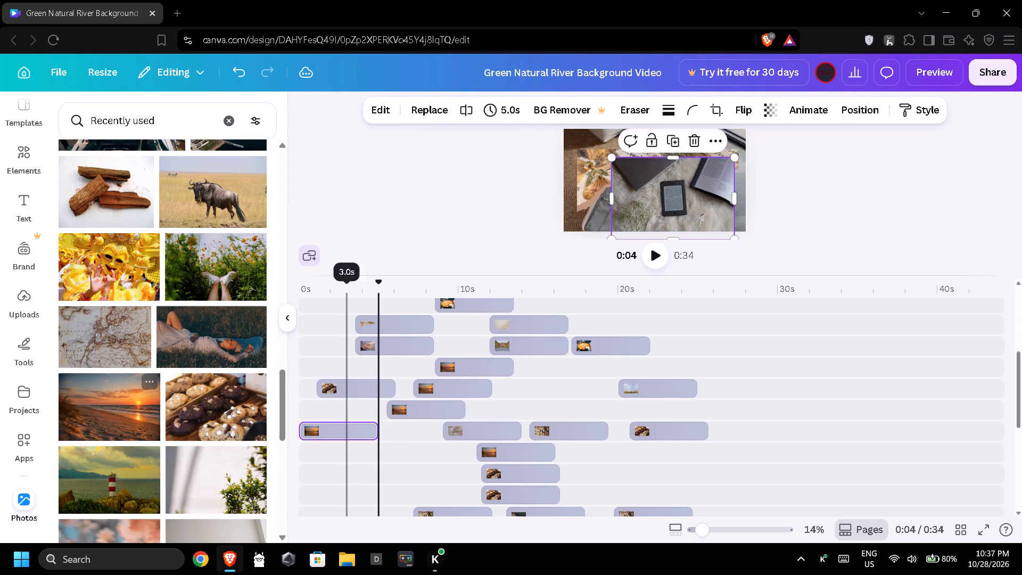
{"action": "left_click_drag", "start_coordinate": [79, 374], "coordinate": [441, 432]}
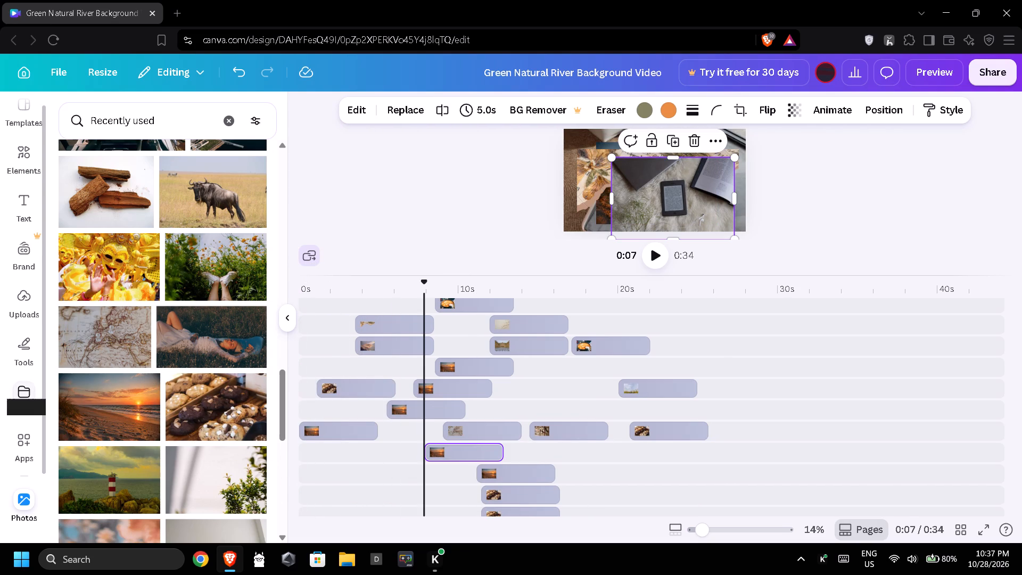
Replace the cookies clip at about 1 s with the beige map photo and place the beach sunset photo at about 6 s on a new layer above 0 s sunset clip.
{"action": "left_click_drag", "start_coordinate": [116, 356], "coordinate": [236, 374]}
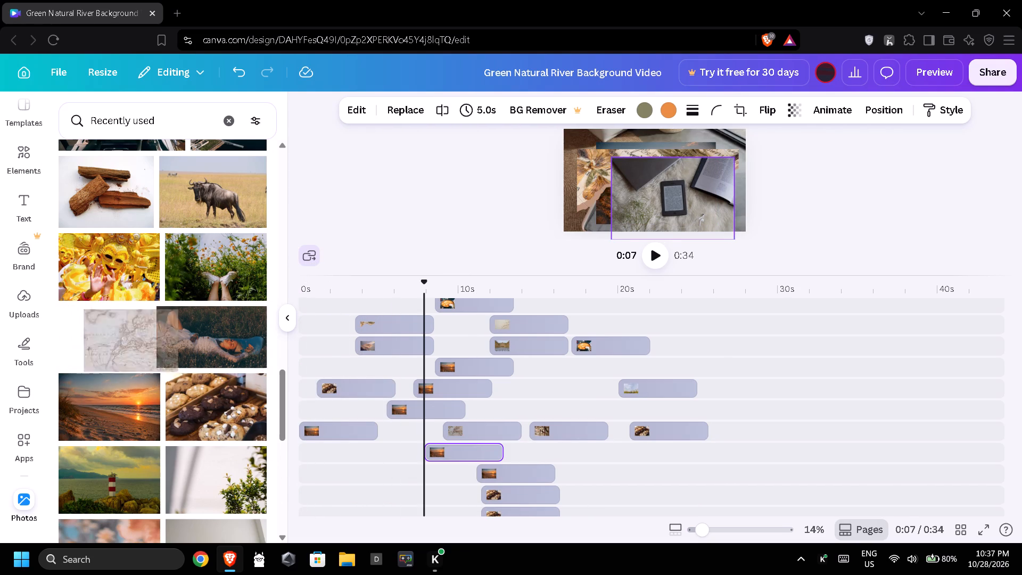
{"action": "left_click_drag", "start_coordinate": [236, 374], "coordinate": [380, 388]}
{"action": "left_click_drag", "start_coordinate": [61, 401], "coordinate": [395, 421]}
{"action": "left_click_drag", "start_coordinate": [41, 424], "coordinate": [415, 440]}
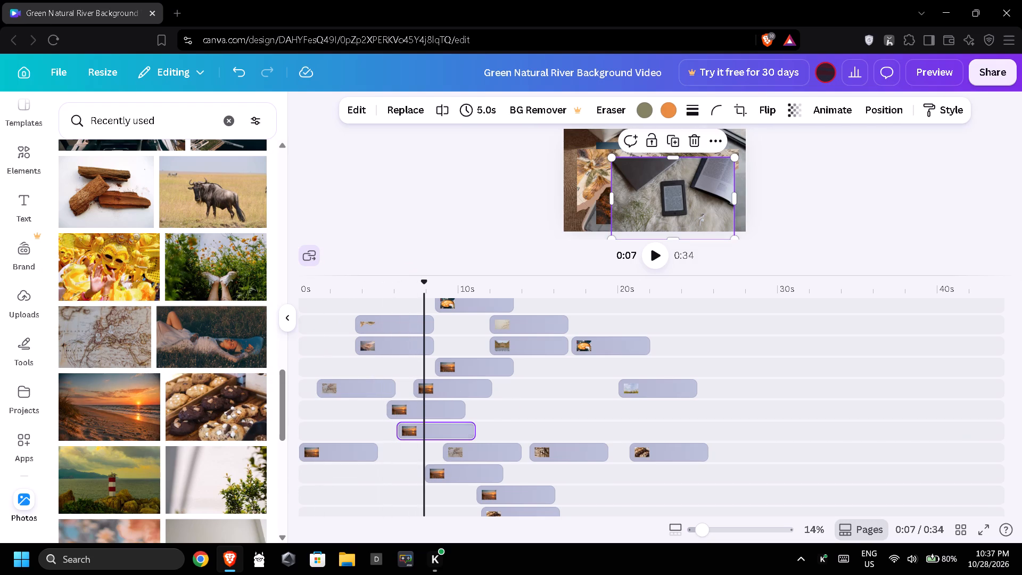
Place the lighthouse photo at about 3.5 s on the layer of the 11 s beach sunset clip and replace the map clip at about 9 s with it.
{"action": "left_click_drag", "start_coordinate": [144, 469], "coordinate": [274, 465]}
{"action": "left_click_drag", "start_coordinate": [459, 464], "coordinate": [478, 464]}
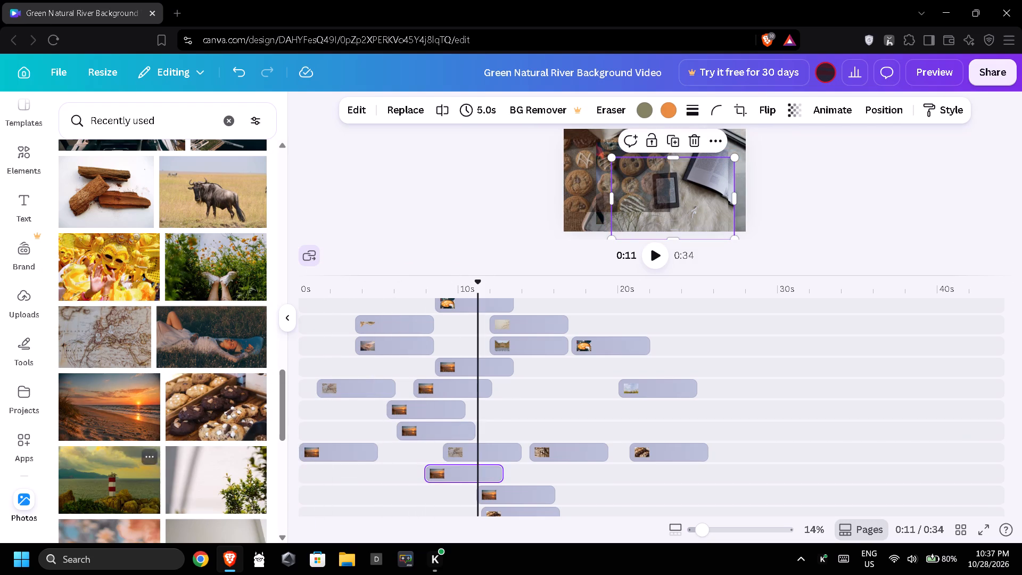
{"action": "left_click_drag", "start_coordinate": [117, 498], "coordinate": [409, 485]}
{"action": "left_click_drag", "start_coordinate": [133, 510], "coordinate": [382, 506]}
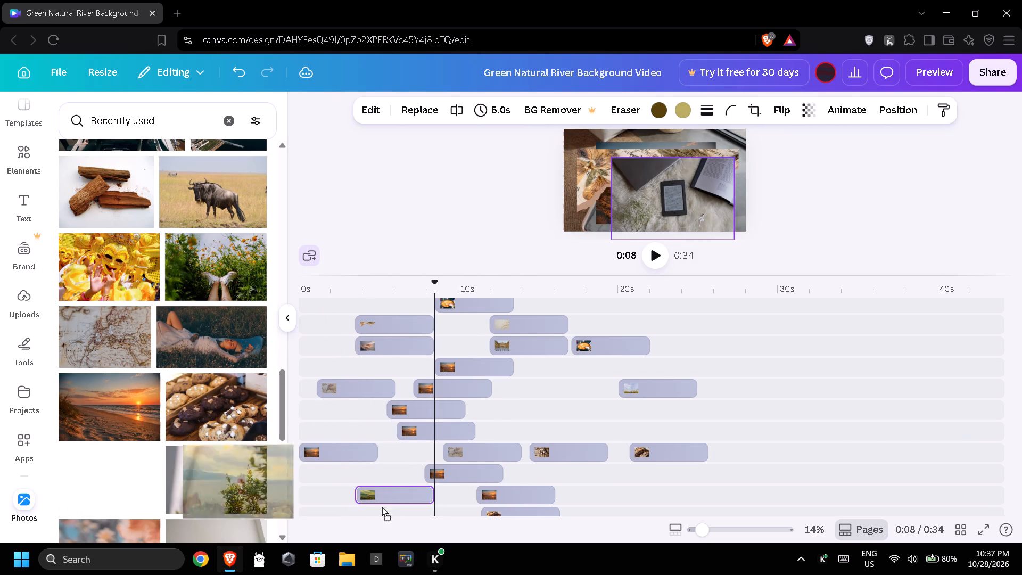
{"action": "left_click_drag", "start_coordinate": [382, 506], "coordinate": [484, 458]}
Place the white wall and greenery photo at about 6 s on a new layer directly above the lighthouse clip that starts at about 3.5 s.
{"action": "left_click_drag", "start_coordinate": [212, 496], "coordinate": [260, 494]}
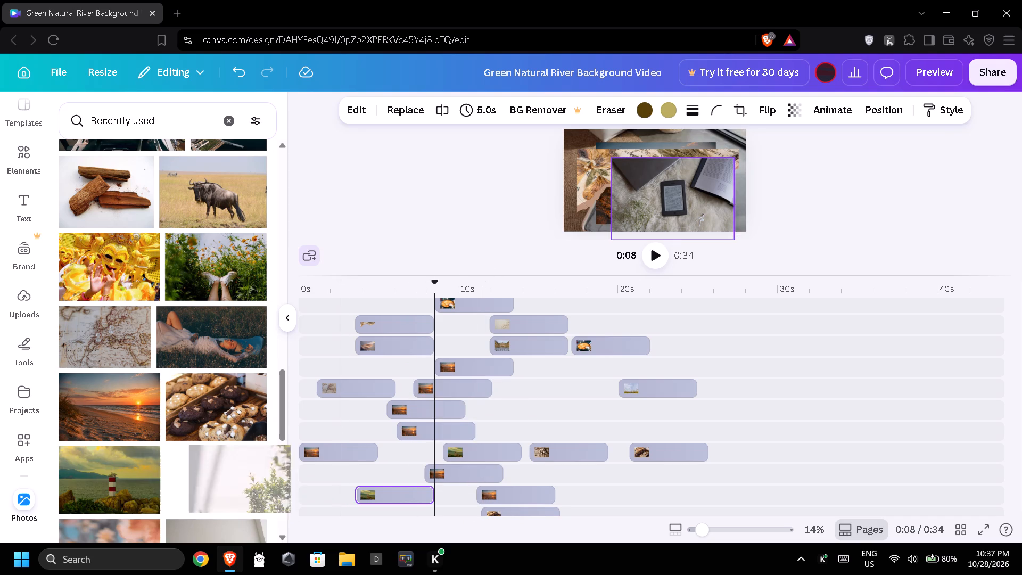
{"action": "left_click_drag", "start_coordinate": [260, 494], "coordinate": [447, 491]}
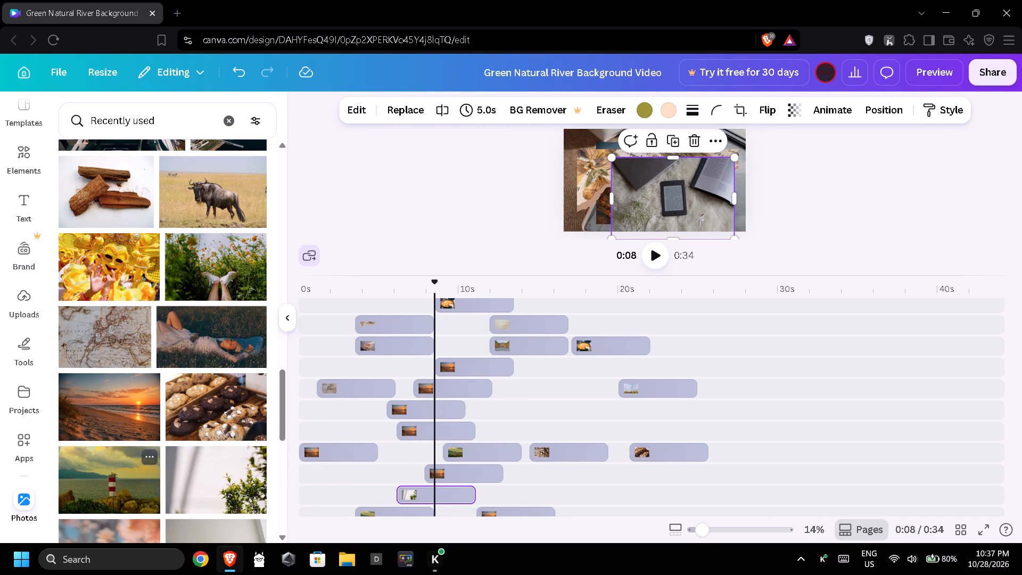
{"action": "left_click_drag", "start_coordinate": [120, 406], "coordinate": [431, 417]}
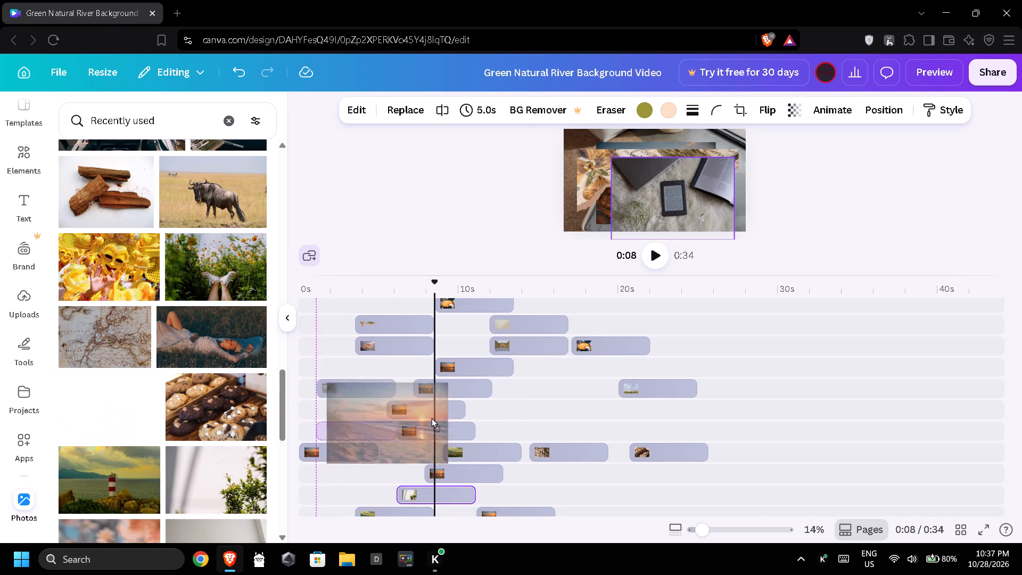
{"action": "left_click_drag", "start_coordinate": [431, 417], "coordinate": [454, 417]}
Place the white wall and greenery photo at about 14 s on the 8 s sunset clip's layer and at about 17 s on the 6 s greenery clip's layer.
{"action": "left_click_drag", "start_coordinate": [173, 478], "coordinate": [533, 467]}
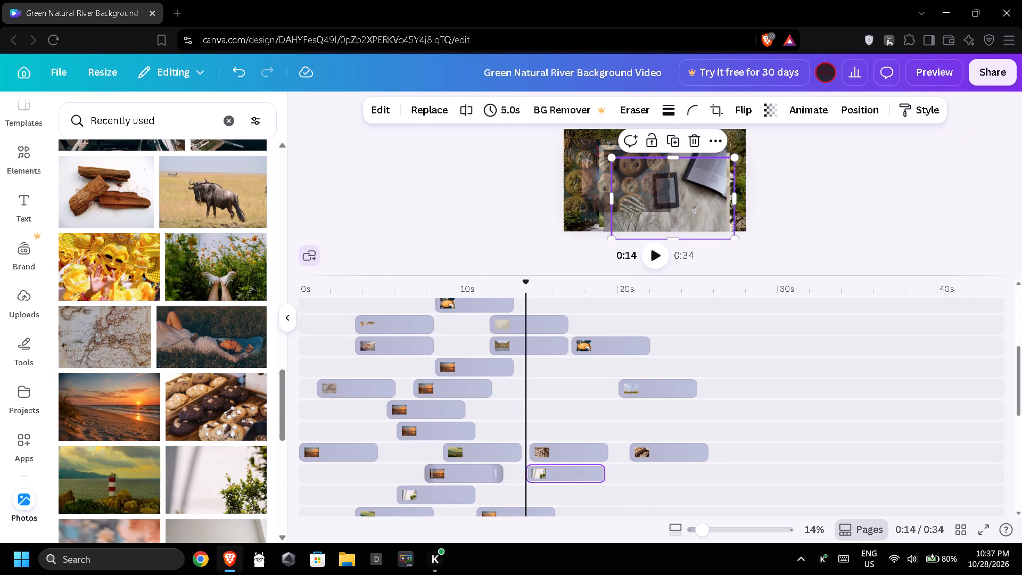
{"action": "left_click_drag", "start_coordinate": [229, 512], "coordinate": [640, 498]}
{"action": "left_click_drag", "start_coordinate": [329, 555], "coordinate": [374, 548]}
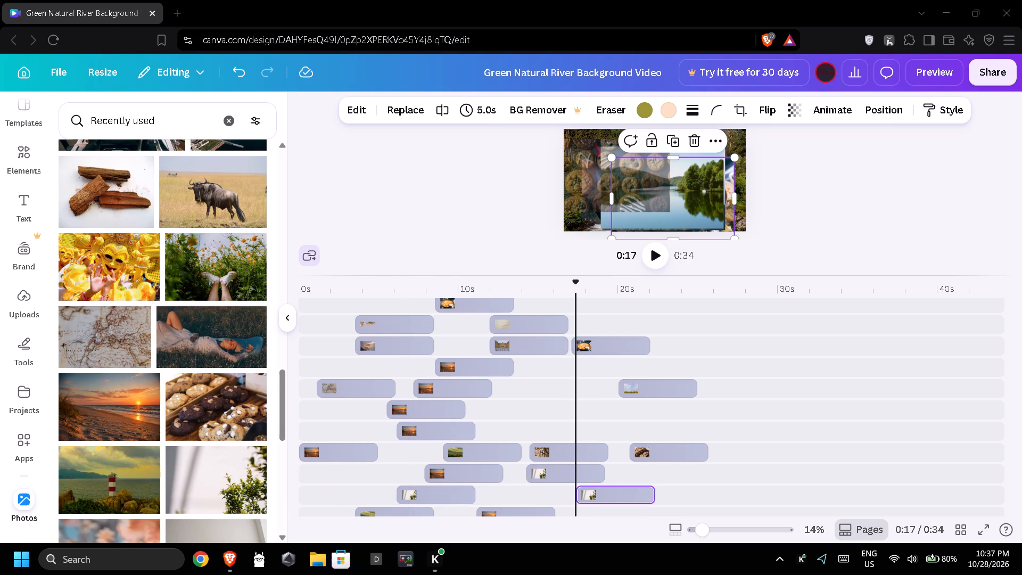
{"action": "left_click_drag", "start_coordinate": [374, 548], "coordinate": [736, 508]}
Move the white wall and greenery clip from about 6 s to about 24 s, beyond the 17 s greenery clip.
{"action": "left_click_drag", "start_coordinate": [415, 504], "coordinate": [699, 497]}
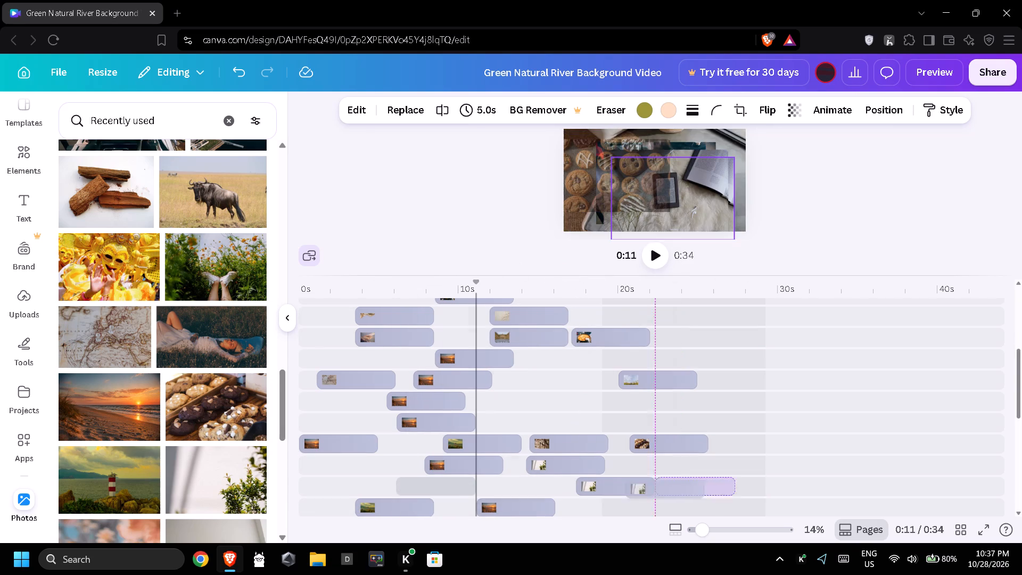
{"action": "left_click_drag", "start_coordinate": [699, 497], "coordinate": [701, 497]}
Replace the 14.5 s clip on the 0 s sunset layer with the beach sunset photo and the 14 s greenery clip with the lighthouse photo.
{"action": "left_click_drag", "start_coordinate": [106, 434], "coordinate": [599, 440]}
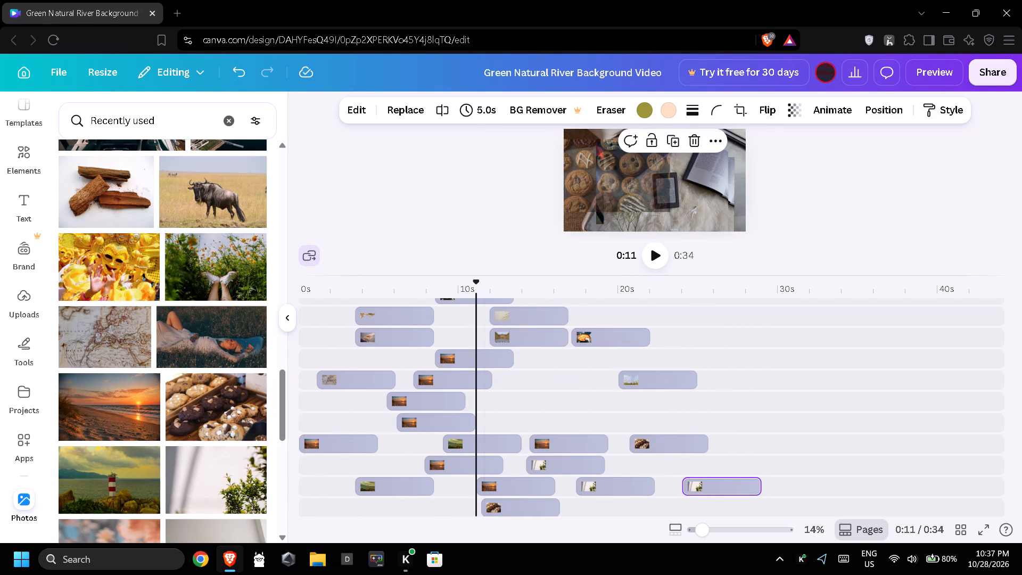
{"action": "left_click_drag", "start_coordinate": [128, 478], "coordinate": [592, 458]}
Place the beach sunset photo at about 12 s on the 6 s sunset layer and the reclining woman photo at about 20.5 s on the 8.5 s sunset layer.
{"action": "left_click_drag", "start_coordinate": [158, 435], "coordinate": [590, 428]}
{"action": "left_click_drag", "start_coordinate": [36, 397], "coordinate": [522, 393]}
{"action": "left_click_drag", "start_coordinate": [238, 344], "coordinate": [342, 343]}
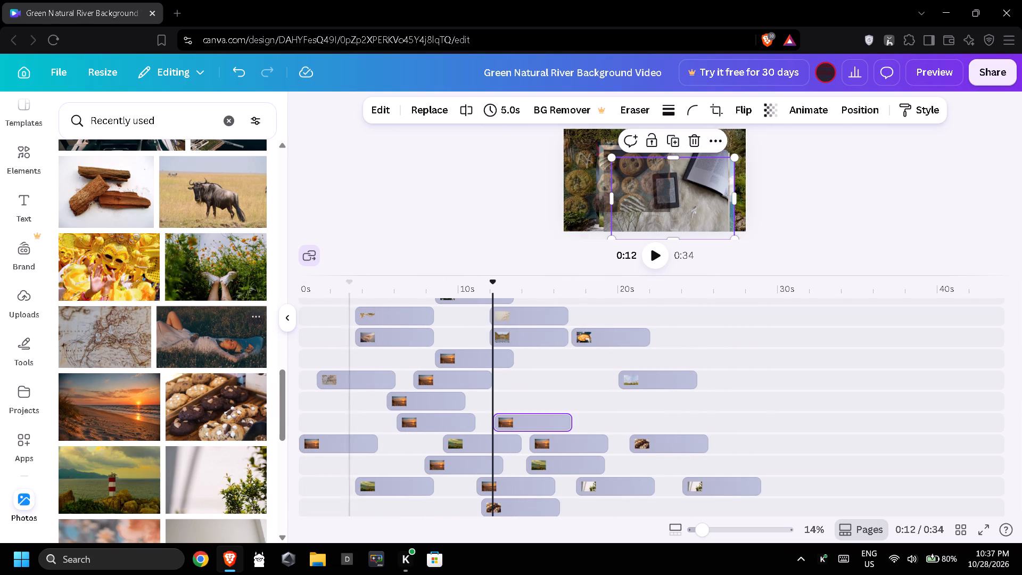
{"action": "left_click_drag", "start_coordinate": [342, 343], "coordinate": [715, 357]}
Place the cookies photo at about 13 s on the 5.5 s sunset clip's layer and the beach sunset photo at about 7 s on a new layer below.
{"action": "left_click_drag", "start_coordinate": [195, 349], "coordinate": [544, 405]}
{"action": "left_click_drag", "start_coordinate": [230, 404], "coordinate": [570, 400]}
{"action": "left_click_drag", "start_coordinate": [151, 397], "coordinate": [508, 414]}
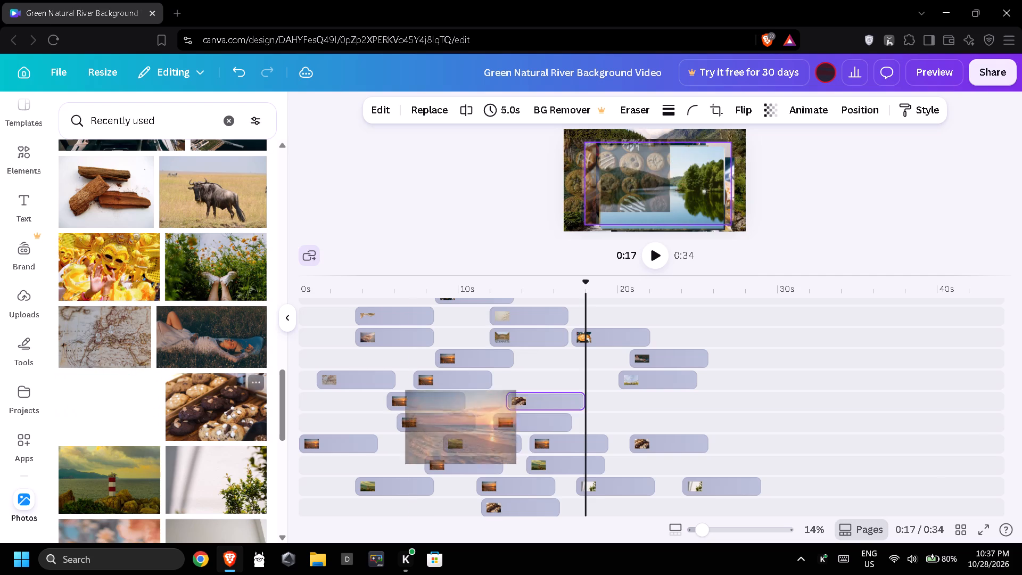
{"action": "left_click_drag", "start_coordinate": [72, 387], "coordinate": [377, 387]}
Replace the 3.5 s clip one layer above the 8.5 s sunset clip with the beige map photo, and that sunset clip with the reclining woman photo.
{"action": "left_click_drag", "start_coordinate": [139, 326], "coordinate": [362, 341]}
{"action": "left_click_drag", "start_coordinate": [231, 318], "coordinate": [453, 358]}
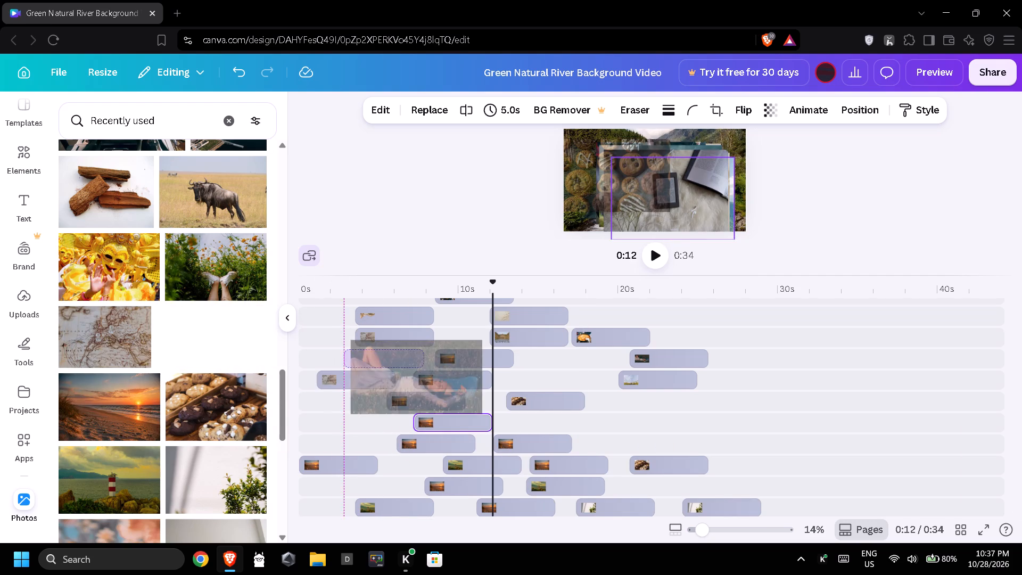
{"action": "left_click_drag", "start_coordinate": [199, 335], "coordinate": [427, 386]}
Place the cookies photo at about 13 s on the 20 s field clip's layer and replace the 12 s mountain clip with the yellow masks photo.
{"action": "left_click_drag", "start_coordinate": [178, 391], "coordinate": [518, 381]}
{"action": "left_click_drag", "start_coordinate": [234, 400], "coordinate": [515, 373]}
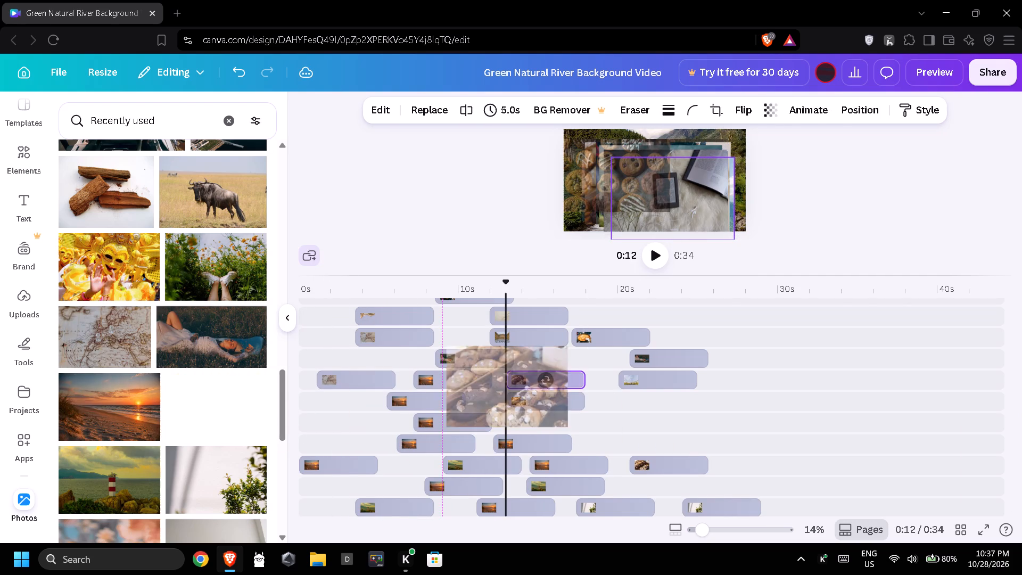
{"action": "left_click_drag", "start_coordinate": [176, 355], "coordinate": [518, 346]}
{"action": "left_click_drag", "start_coordinate": [63, 316], "coordinate": [561, 343]}
{"action": "left_click_drag", "start_coordinate": [111, 274], "coordinate": [518, 344]}
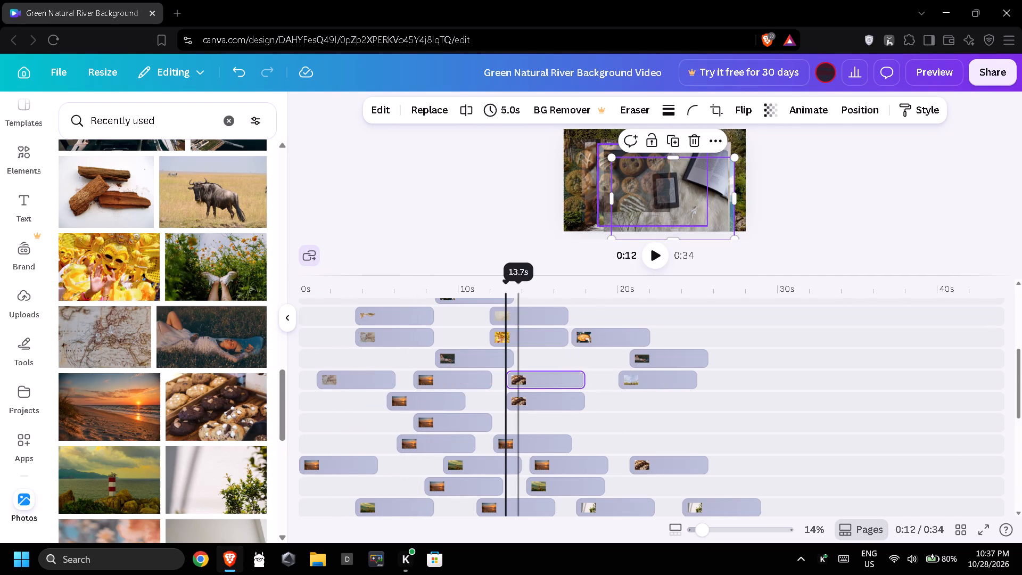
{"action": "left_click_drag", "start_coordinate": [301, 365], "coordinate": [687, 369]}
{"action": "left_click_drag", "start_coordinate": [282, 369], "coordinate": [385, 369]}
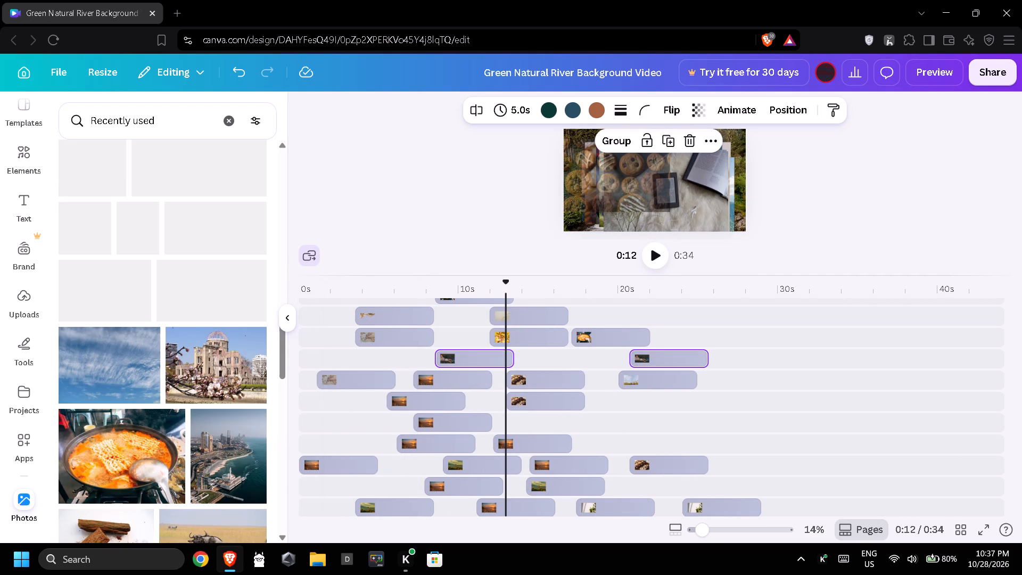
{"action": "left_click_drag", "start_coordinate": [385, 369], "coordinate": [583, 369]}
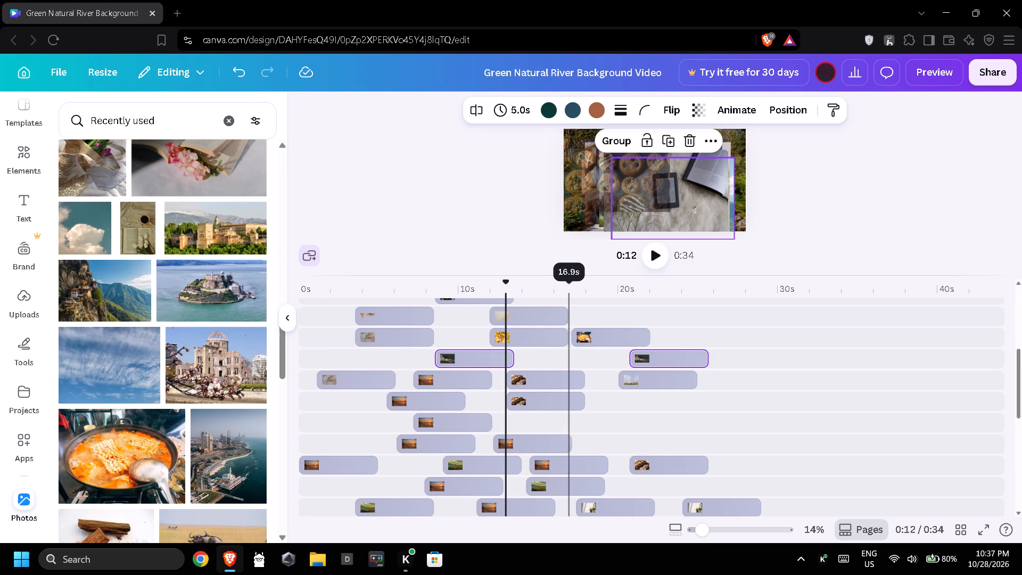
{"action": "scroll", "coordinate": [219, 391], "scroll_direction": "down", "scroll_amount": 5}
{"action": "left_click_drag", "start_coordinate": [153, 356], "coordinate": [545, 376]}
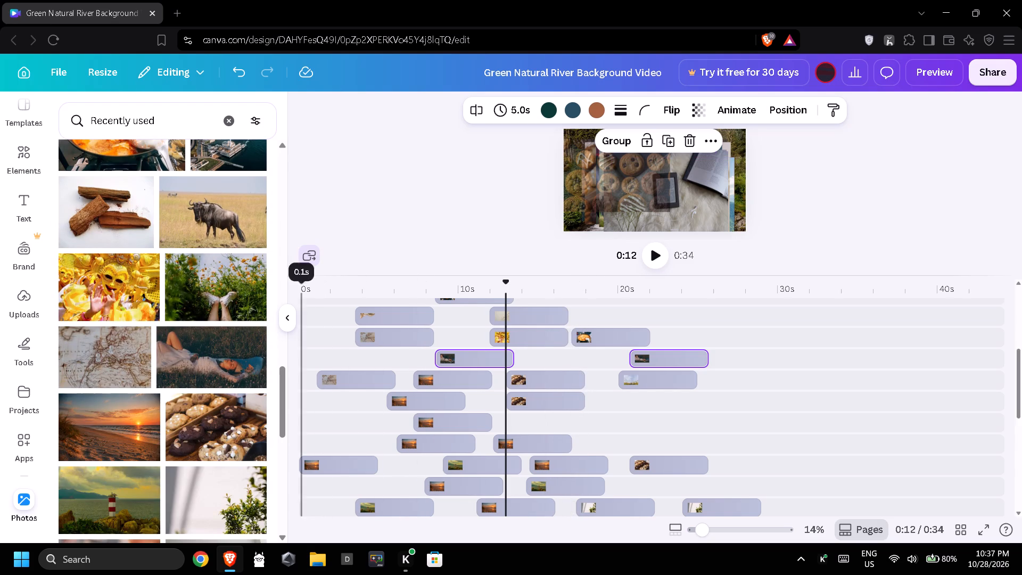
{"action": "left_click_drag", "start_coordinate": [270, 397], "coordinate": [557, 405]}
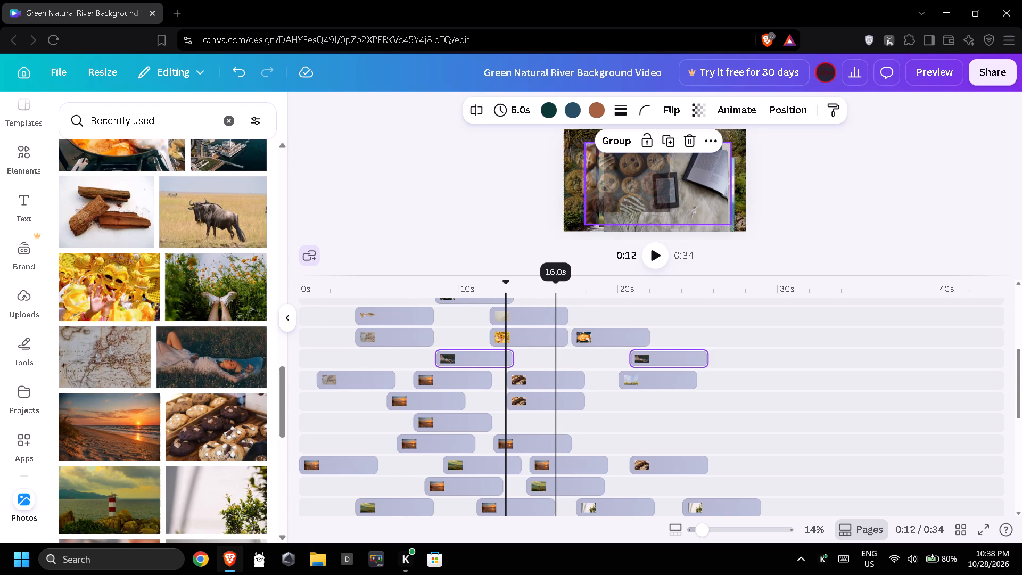
Move the lower 13 s cookies clip to about 21.5 s and the lower 7 s sunset clip to about 20.5 s on the 12 s sunset layer.
{"action": "left_click_drag", "start_coordinate": [528, 393], "coordinate": [661, 389]}
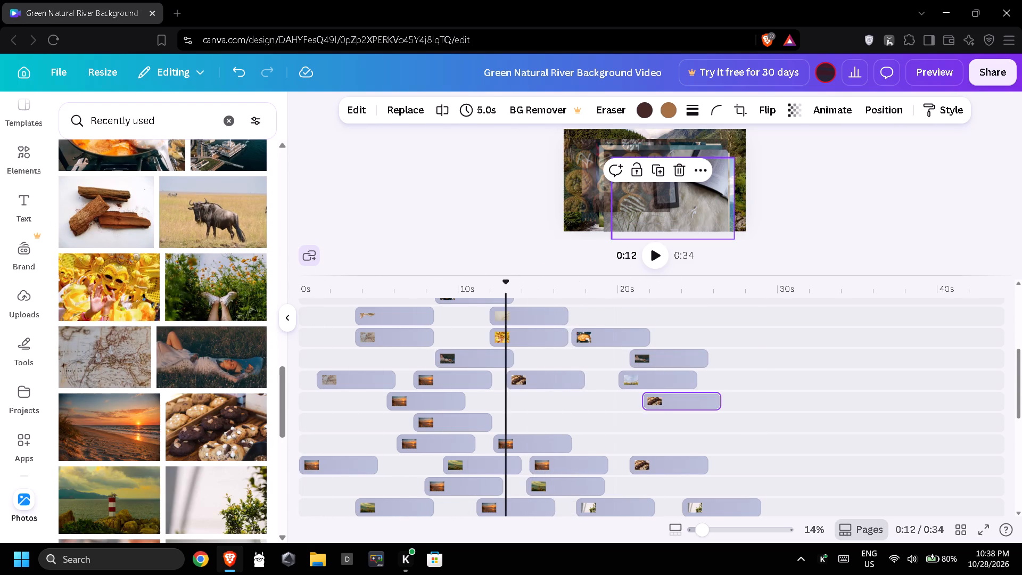
{"action": "left_click_drag", "start_coordinate": [467, 415], "coordinate": [678, 407]}
Place the white wall and greenery photo at about 22.5 s and 14.5 s on a new layer directly above the 0 s sunset clip's layer.
{"action": "left_click_drag", "start_coordinate": [242, 501], "coordinate": [424, 483]}
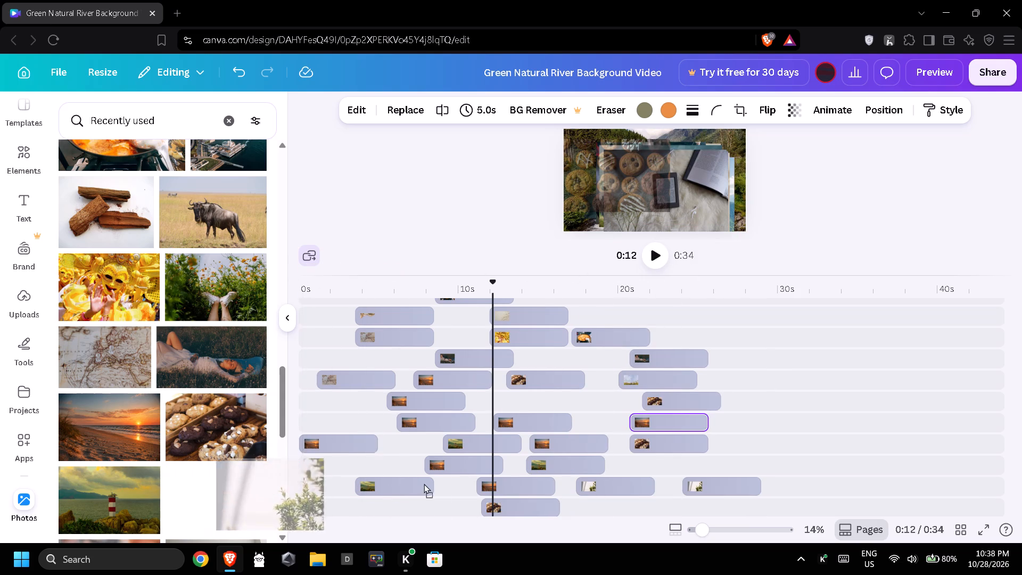
{"action": "left_click_drag", "start_coordinate": [424, 483], "coordinate": [734, 432]}
{"action": "left_click_drag", "start_coordinate": [221, 472], "coordinate": [589, 434]}
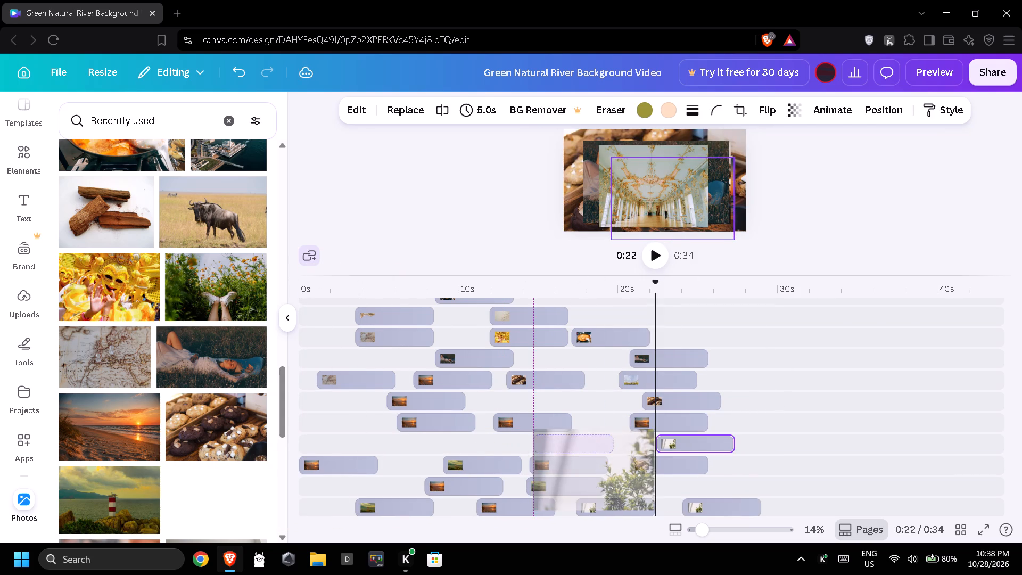
Place the cookies photo at about 13 s on a new layer directly above the 14.5 s greenery clip.
{"action": "left_click_drag", "start_coordinate": [235, 450], "coordinate": [575, 428]}
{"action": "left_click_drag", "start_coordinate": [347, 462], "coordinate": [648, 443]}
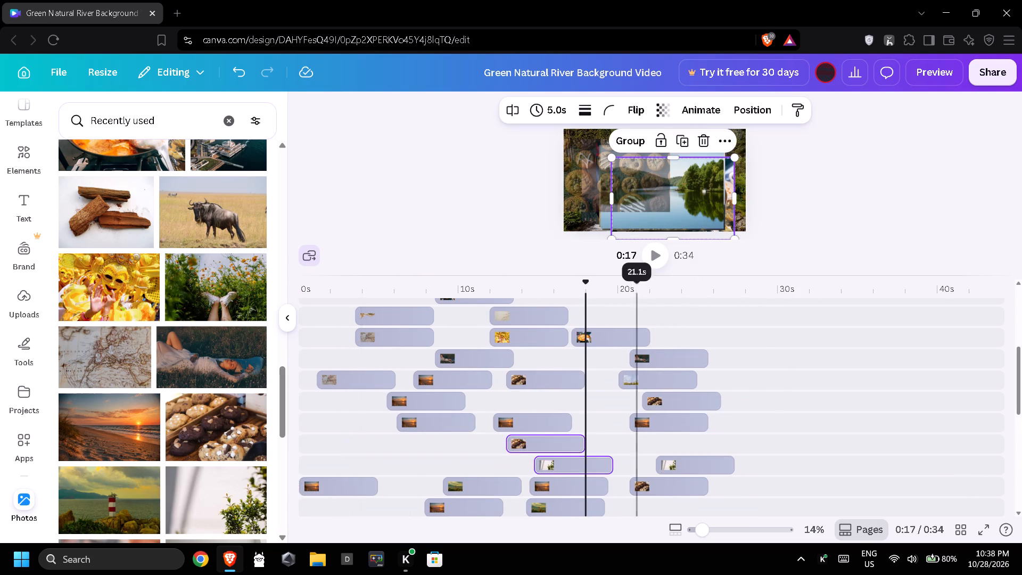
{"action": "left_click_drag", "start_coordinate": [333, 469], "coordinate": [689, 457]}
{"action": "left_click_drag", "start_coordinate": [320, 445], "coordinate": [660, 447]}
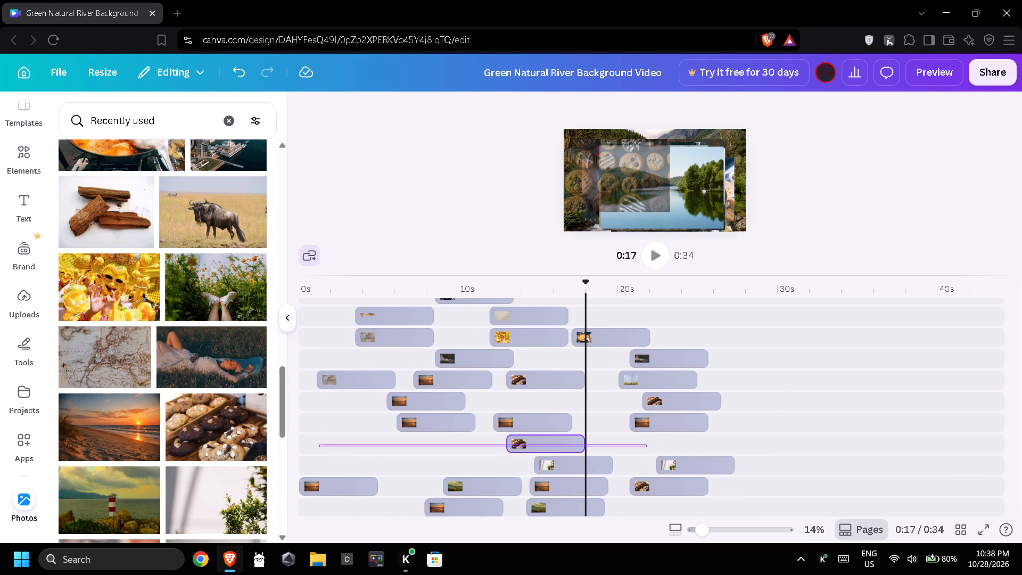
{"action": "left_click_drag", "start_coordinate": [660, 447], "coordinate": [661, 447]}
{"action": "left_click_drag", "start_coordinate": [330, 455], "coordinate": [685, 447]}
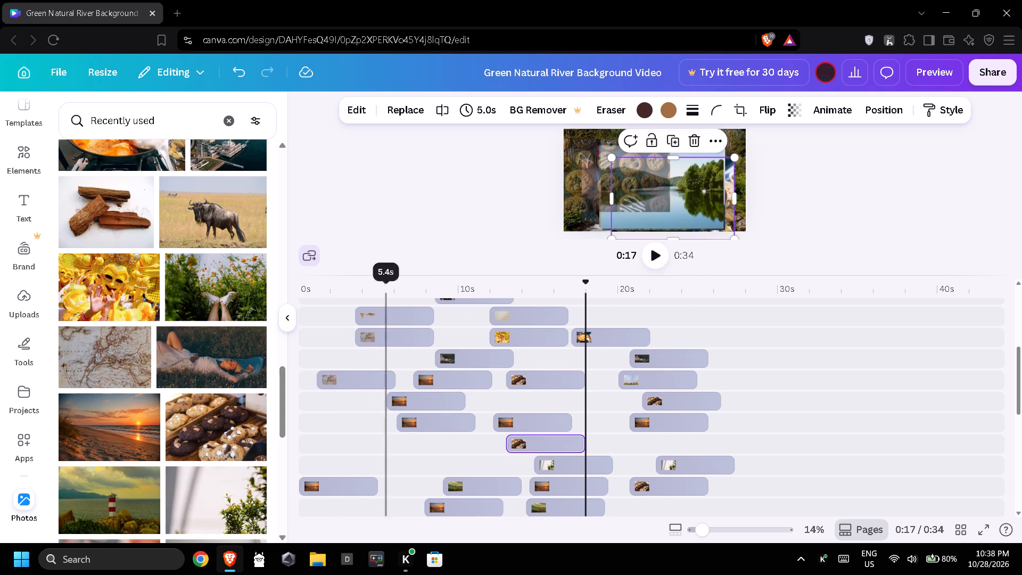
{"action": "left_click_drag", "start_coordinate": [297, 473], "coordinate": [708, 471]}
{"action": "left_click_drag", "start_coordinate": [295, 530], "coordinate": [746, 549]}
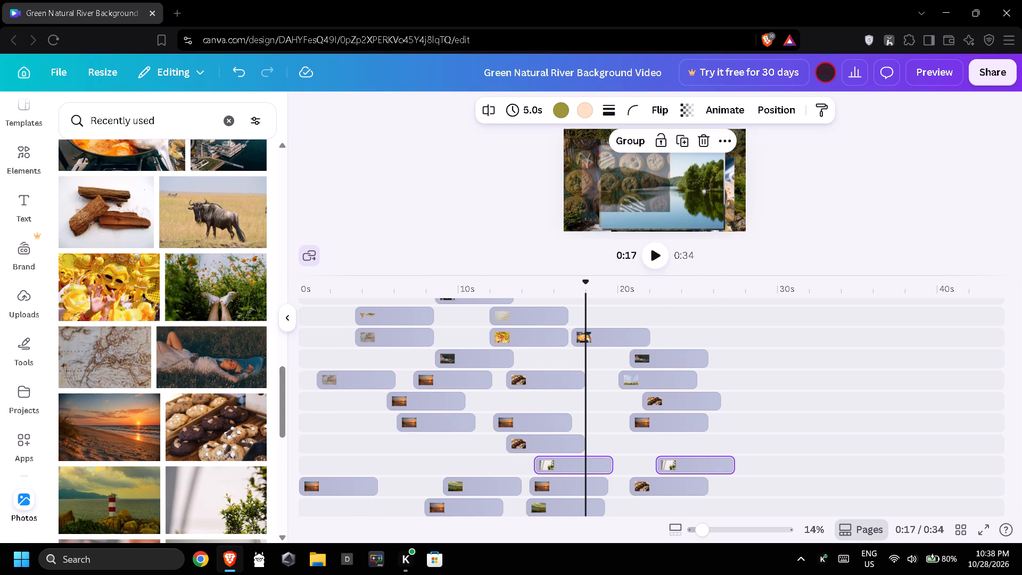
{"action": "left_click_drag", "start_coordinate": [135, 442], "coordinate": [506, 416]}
Place the headphones photo at about 11 s on the 5.5 s sunset clip's layer and at about 12 s on a new layer directly above.
{"action": "scroll", "coordinate": [232, 402], "scroll_direction": "down", "scroll_amount": 3}
{"action": "left_click_drag", "start_coordinate": [132, 421], "coordinate": [550, 412]}
{"action": "left_click_drag", "start_coordinate": [185, 429], "coordinate": [381, 414]}
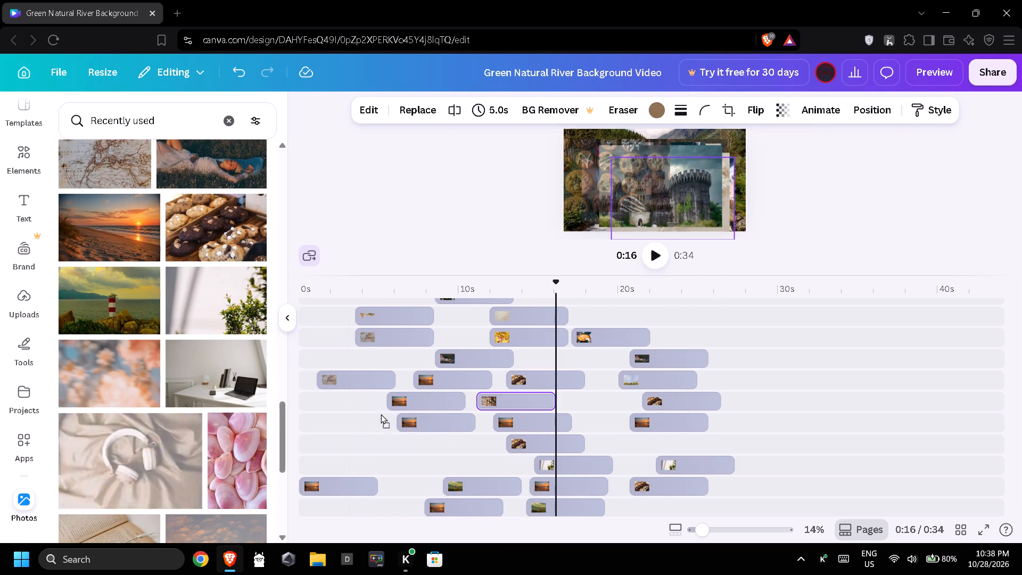
{"action": "left_click_drag", "start_coordinate": [381, 414], "coordinate": [613, 397]}
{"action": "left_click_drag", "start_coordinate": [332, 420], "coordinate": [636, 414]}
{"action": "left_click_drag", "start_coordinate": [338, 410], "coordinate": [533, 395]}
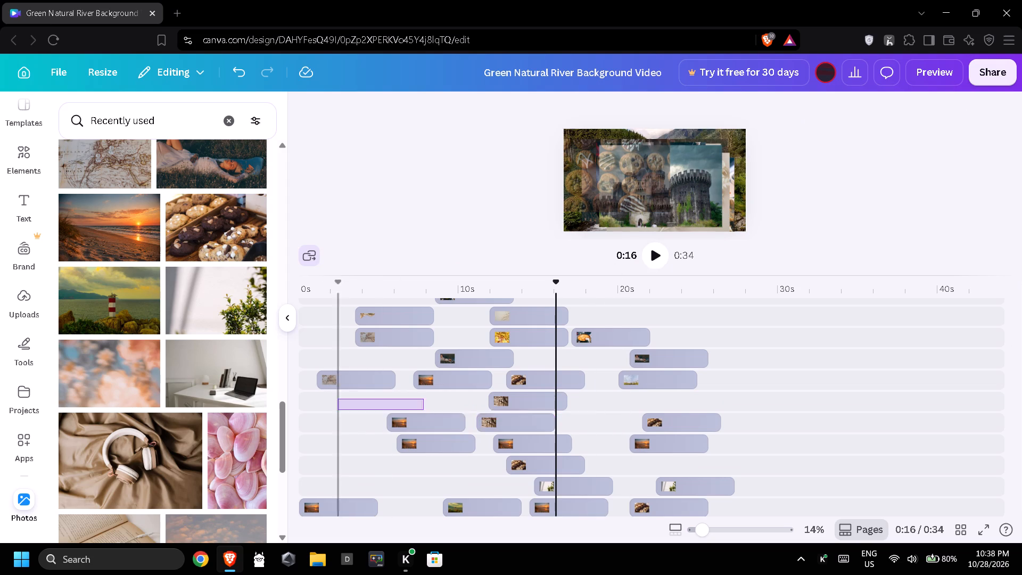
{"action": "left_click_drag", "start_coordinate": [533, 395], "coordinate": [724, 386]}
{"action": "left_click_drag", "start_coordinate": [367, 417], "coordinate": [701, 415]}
Replace the cookies clip at about 21.5 s with the pink petals photo.
{"action": "left_click_drag", "start_coordinate": [226, 438], "coordinate": [555, 431]}
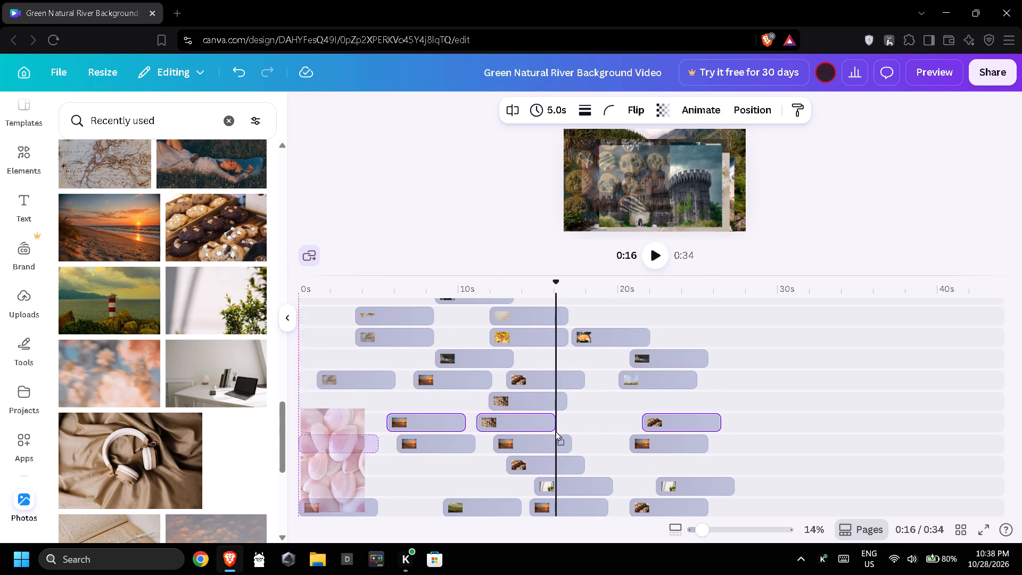
{"action": "left_click_drag", "start_coordinate": [555, 431], "coordinate": [654, 425]}
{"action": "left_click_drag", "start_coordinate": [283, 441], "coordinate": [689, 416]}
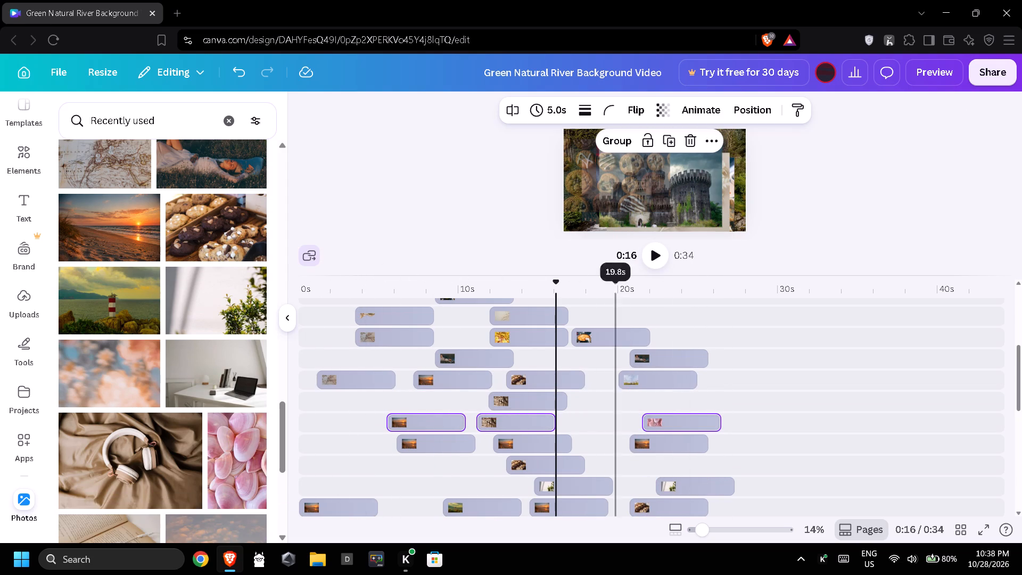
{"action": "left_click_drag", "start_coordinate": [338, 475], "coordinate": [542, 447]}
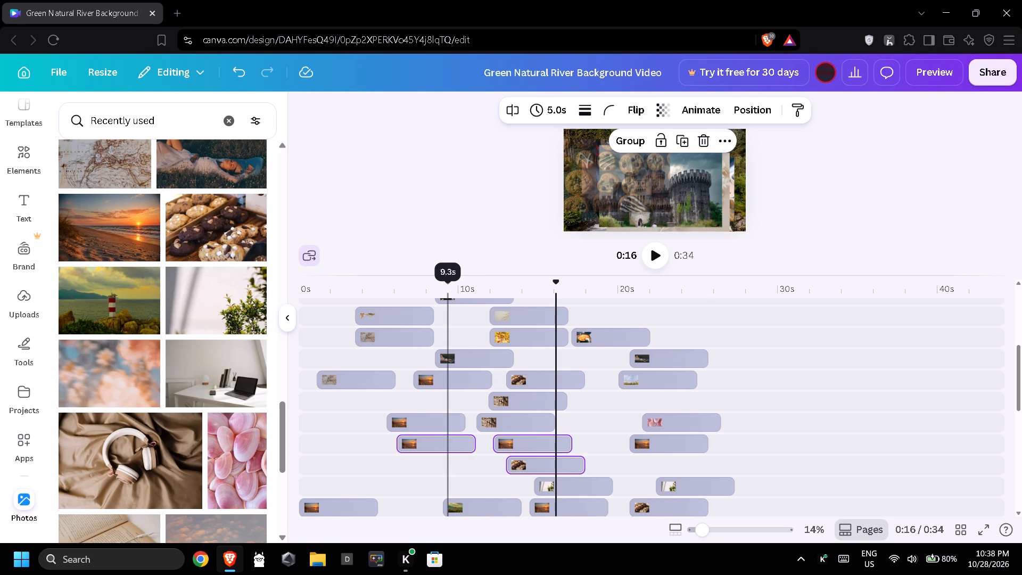
Place the white flower photo at about 2 s on the reclining woman layer and replace the 1 s map clip with the cream flower photo.
{"action": "scroll", "coordinate": [158, 470], "scroll_direction": "down", "scroll_amount": 5}
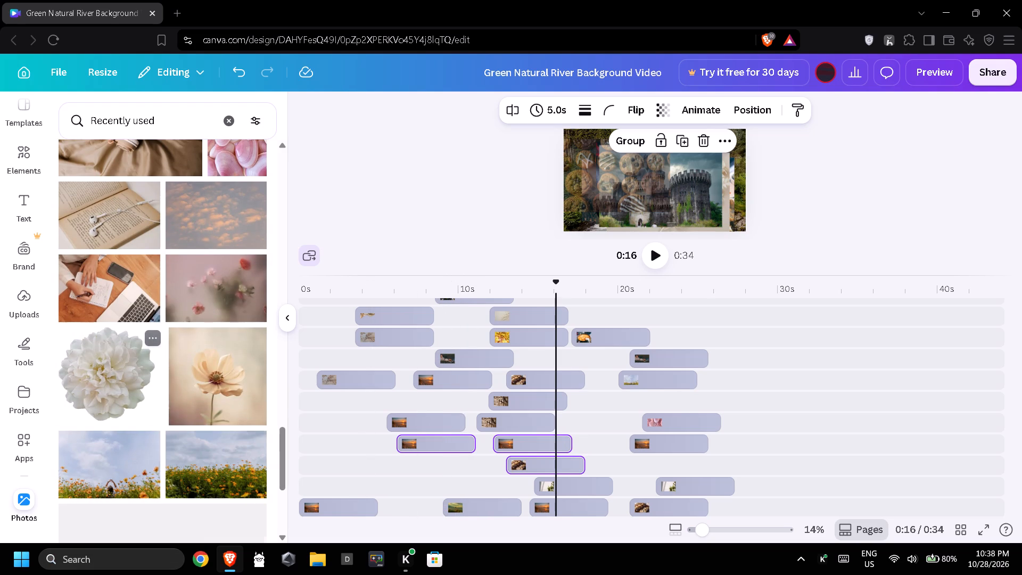
{"action": "left_click_drag", "start_coordinate": [111, 370], "coordinate": [385, 366]}
{"action": "left_click_drag", "start_coordinate": [207, 389], "coordinate": [370, 385]}
Replace the 5.5 s sunset clip with the blue-sky flower field photo and place the same photo at 0 s on that layer.
{"action": "left_click_drag", "start_coordinate": [103, 438], "coordinate": [406, 421]}
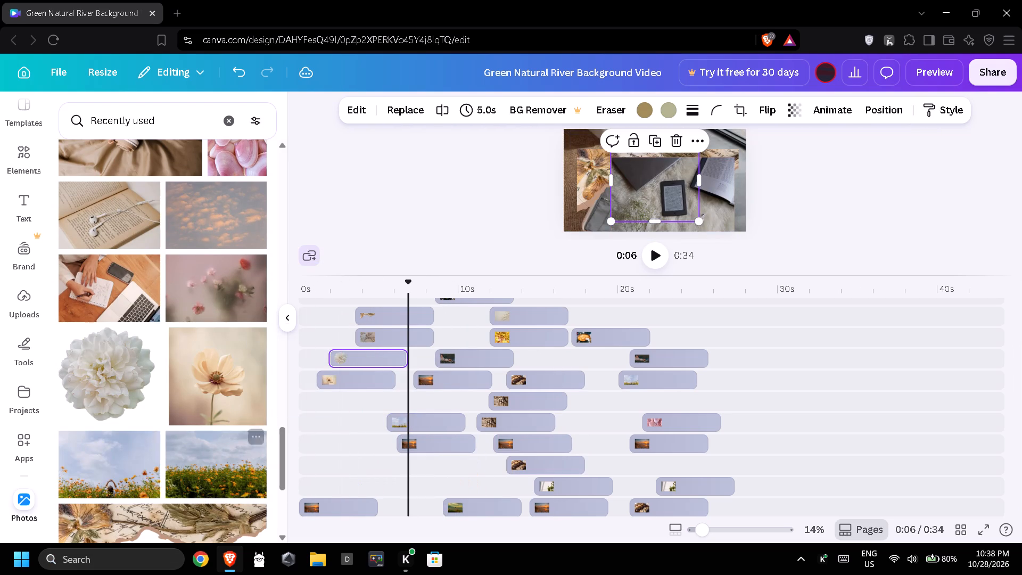
{"action": "left_click_drag", "start_coordinate": [113, 439], "coordinate": [333, 429]}
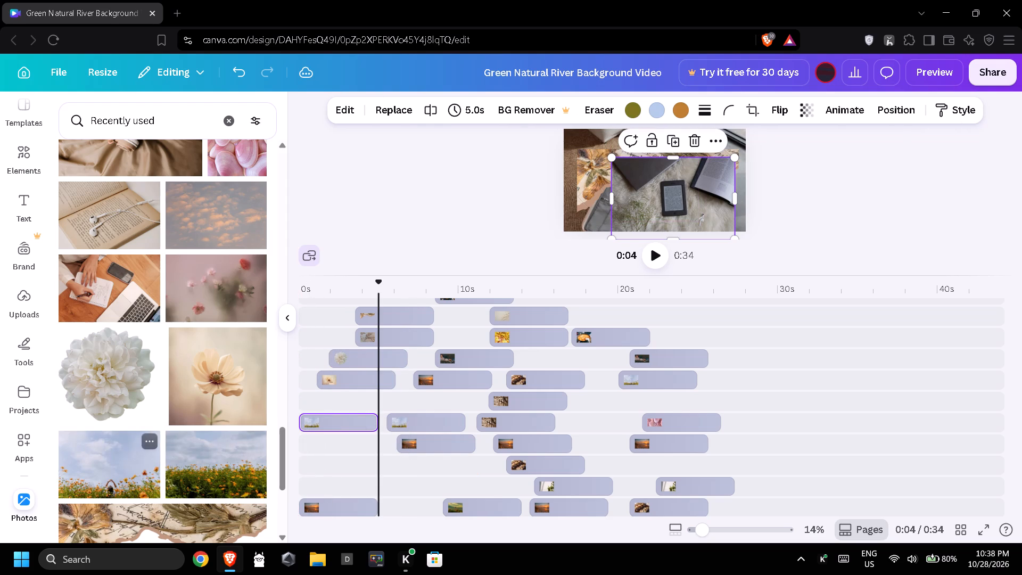
Place the blue-sky flower field photo at about 3.5 s on the lower 13 s cookies clip's layer and at 0 s on the layer directly above.
{"action": "left_click_drag", "start_coordinate": [94, 448], "coordinate": [390, 444]}
{"action": "left_click_drag", "start_coordinate": [147, 445], "coordinate": [321, 436]}
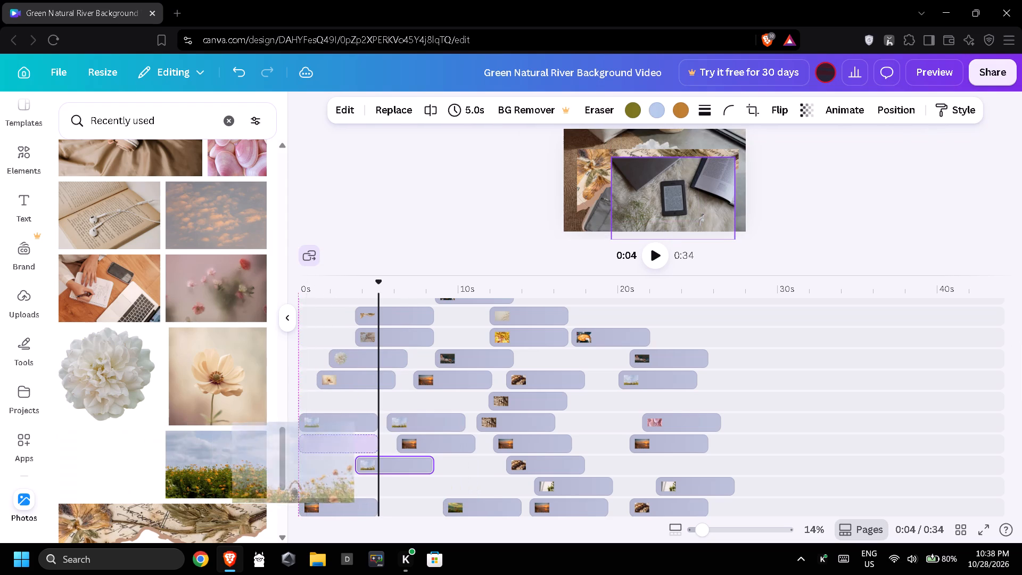
{"action": "left_click_drag", "start_coordinate": [116, 466], "coordinate": [372, 441]}
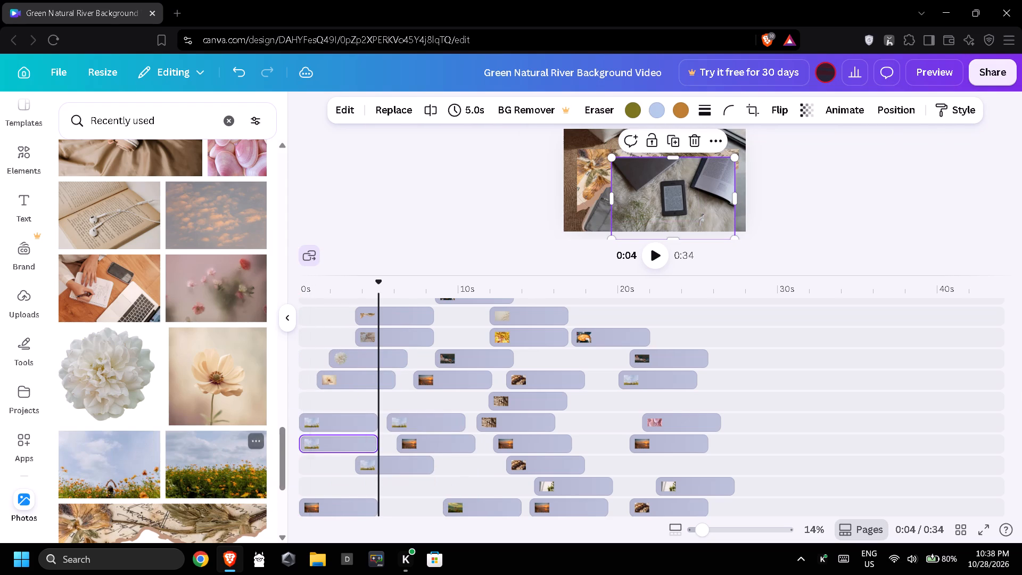
Replace the 3.5 s blue-sky clip with the orange flower field photo and place the blue-sky photo at 0 s on a new layer directly above it.
{"action": "left_click_drag", "start_coordinate": [166, 465], "coordinate": [378, 458]}
{"action": "left_click_drag", "start_coordinate": [152, 466], "coordinate": [344, 457]}
{"action": "left_click_drag", "start_coordinate": [124, 480], "coordinate": [365, 458]}
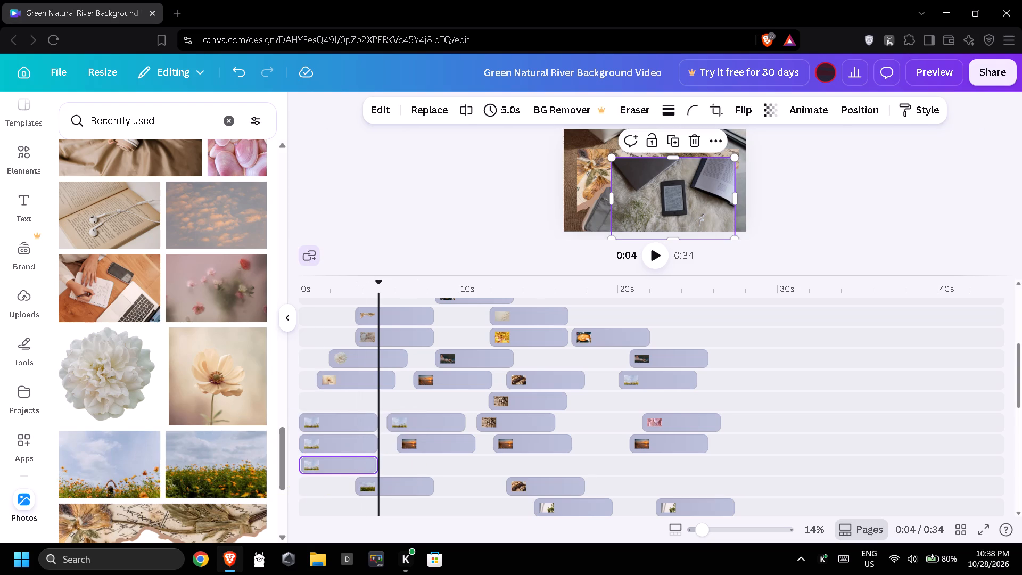
Place the orange flower field photo at about 9 s on the layer of the lowest 0 s blue-sky flower field clip.
{"action": "left_click_drag", "start_coordinate": [169, 446], "coordinate": [455, 458]}
{"action": "left_click_drag", "start_coordinate": [153, 468], "coordinate": [241, 468]}
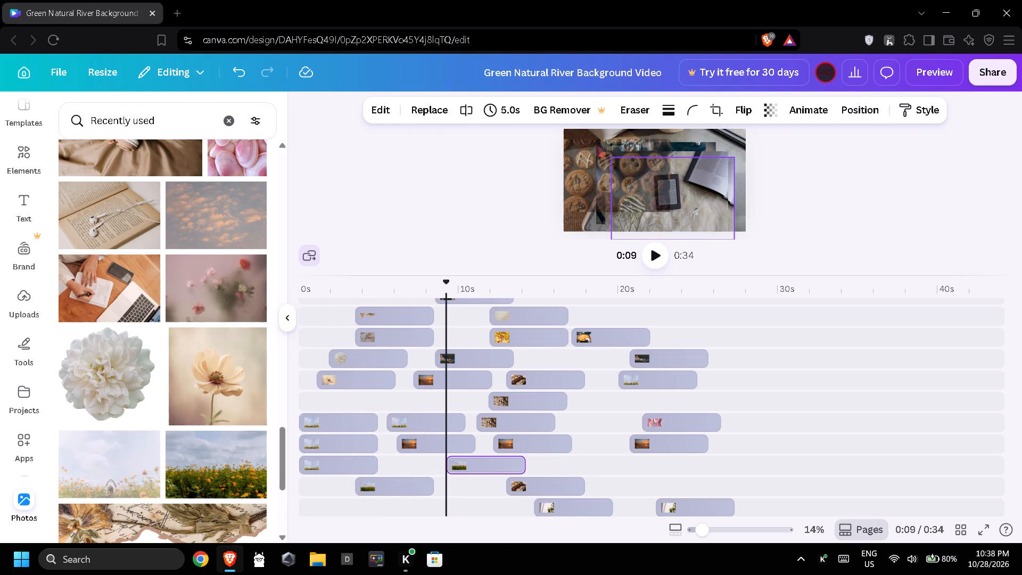
{"action": "left_click_drag", "start_coordinate": [241, 468], "coordinate": [505, 468]}
{"action": "left_click_drag", "start_coordinate": [230, 464], "coordinate": [460, 466]}
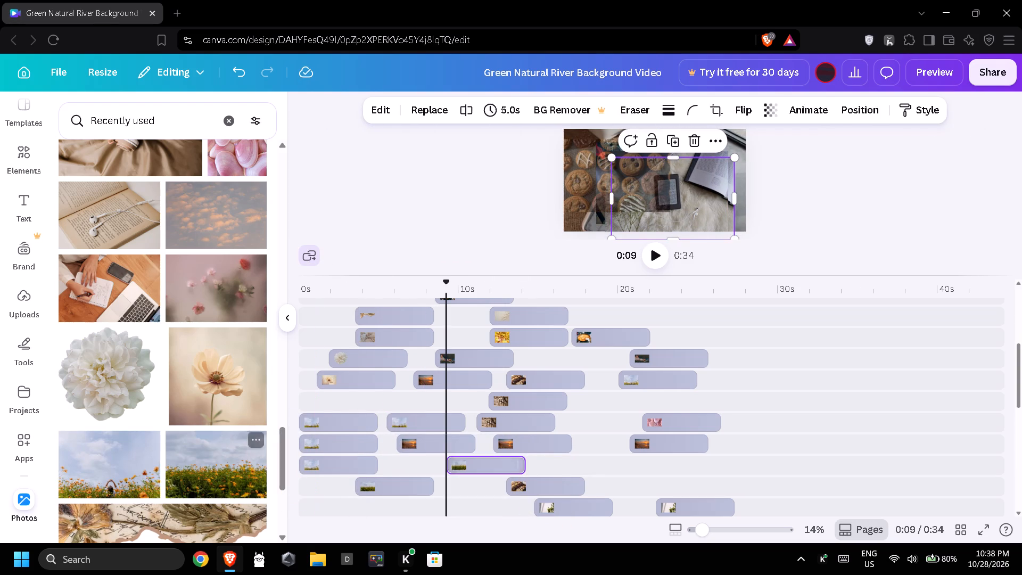
Place the orange flower field photo at about 11 s and 8 s on new layers and move the upper 0 s blue-sky clip to about 10.5 s.
{"action": "left_click_drag", "start_coordinate": [217, 498], "coordinate": [523, 475]}
{"action": "left_click_drag", "start_coordinate": [236, 470], "coordinate": [308, 459]}
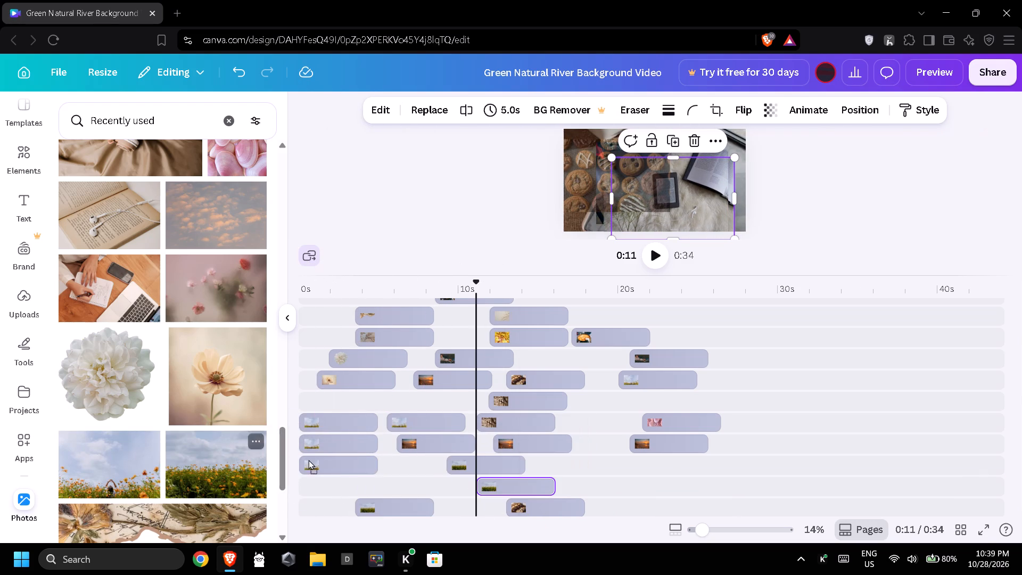
{"action": "left_click_drag", "start_coordinate": [308, 459], "coordinate": [497, 452]}
{"action": "left_click_drag", "start_coordinate": [313, 424], "coordinate": [482, 440]}
Place the torn floral paper image at about 5.5 s on the 10.5 s blue-sky clip's layer and the ivy wall photo at about 6 s on a new layer.
{"action": "scroll", "coordinate": [166, 462], "scroll_direction": "down", "scroll_amount": 2}
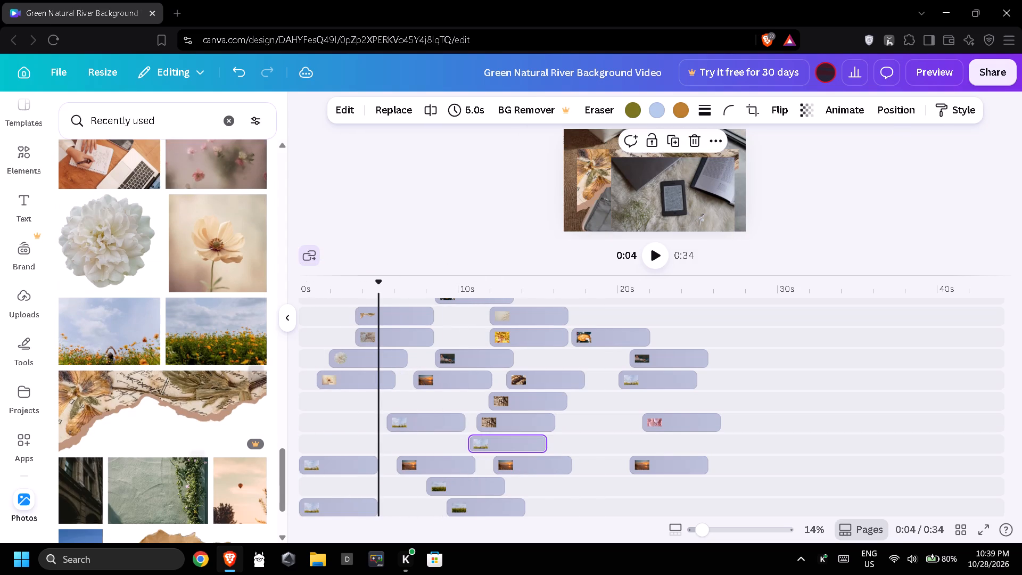
{"action": "left_click_drag", "start_coordinate": [143, 442], "coordinate": [469, 440]}
{"action": "left_click_drag", "start_coordinate": [190, 512], "coordinate": [482, 467]}
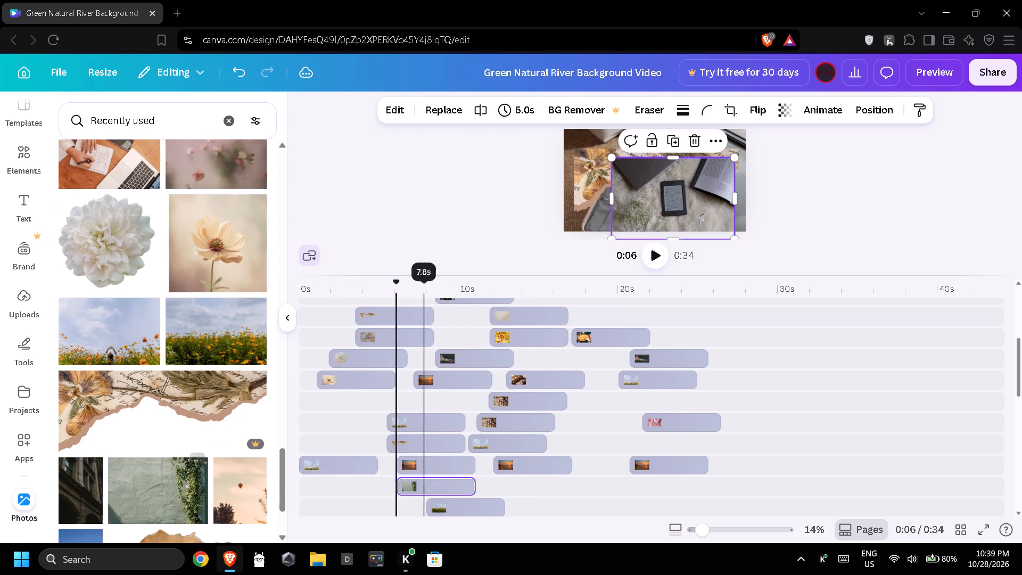
Replace the 9 s clip between the 0 s and 14.5 s sunset clips with the photo of a hand against blue sky.
{"action": "scroll", "coordinate": [365, 463], "scroll_direction": "down", "scroll_amount": 3}
{"action": "scroll", "coordinate": [174, 473], "scroll_direction": "down", "scroll_amount": 2}
{"action": "left_click_drag", "start_coordinate": [92, 463], "coordinate": [471, 422]}
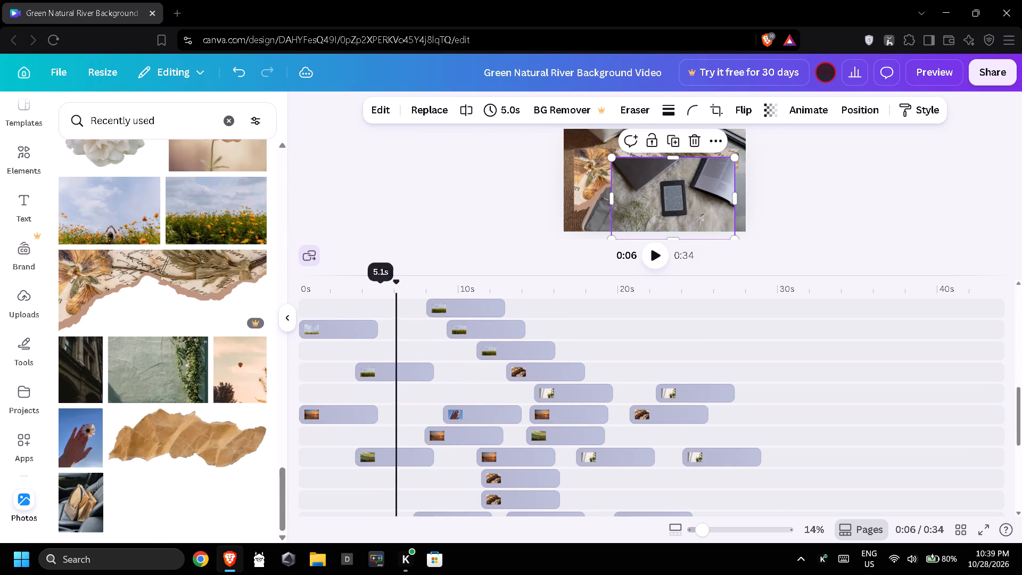
Replace the dark 8.5 s clip with the white desk and laptop photo and the 8.5 s food clip with the green plant photo.
{"action": "scroll", "coordinate": [319, 400], "scroll_direction": "up", "scroll_amount": 13}
{"action": "left_click_drag", "start_coordinate": [164, 397], "coordinate": [437, 442]}
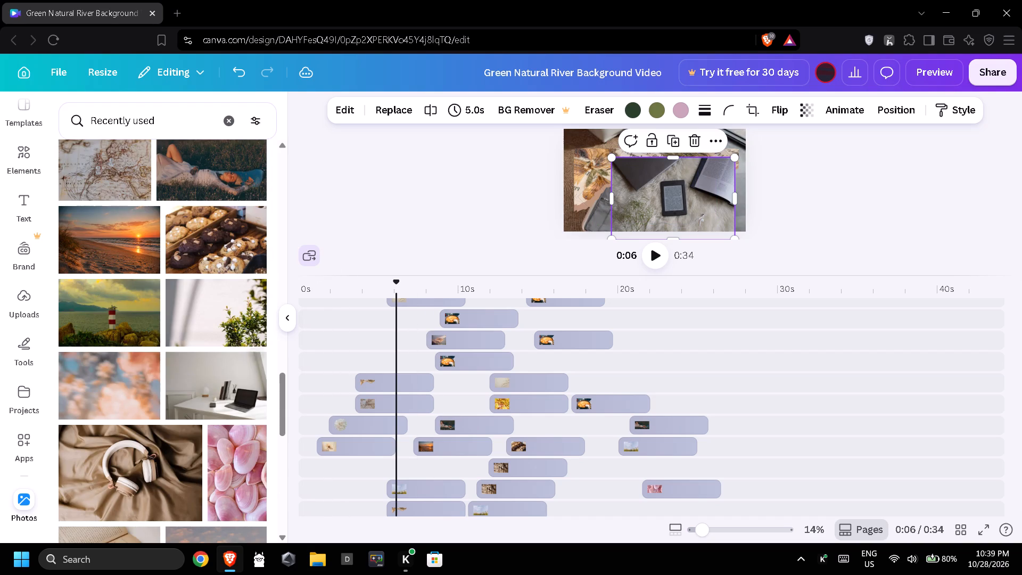
{"action": "left_click_drag", "start_coordinate": [133, 394], "coordinate": [480, 420]}
{"action": "left_click_drag", "start_coordinate": [192, 385], "coordinate": [502, 420]}
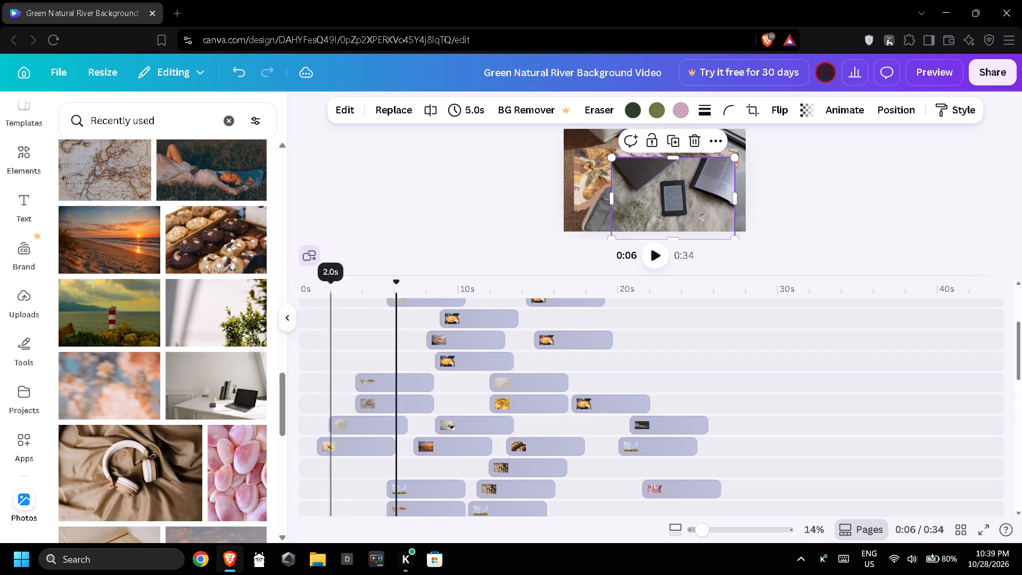
{"action": "left_click_drag", "start_coordinate": [186, 305], "coordinate": [461, 355]}
Replace the 3.5 s torn paper clip and the 12 s golden clip on the layer below with the lighthouse coast photo.
{"action": "left_click_drag", "start_coordinate": [139, 304], "coordinate": [429, 389]}
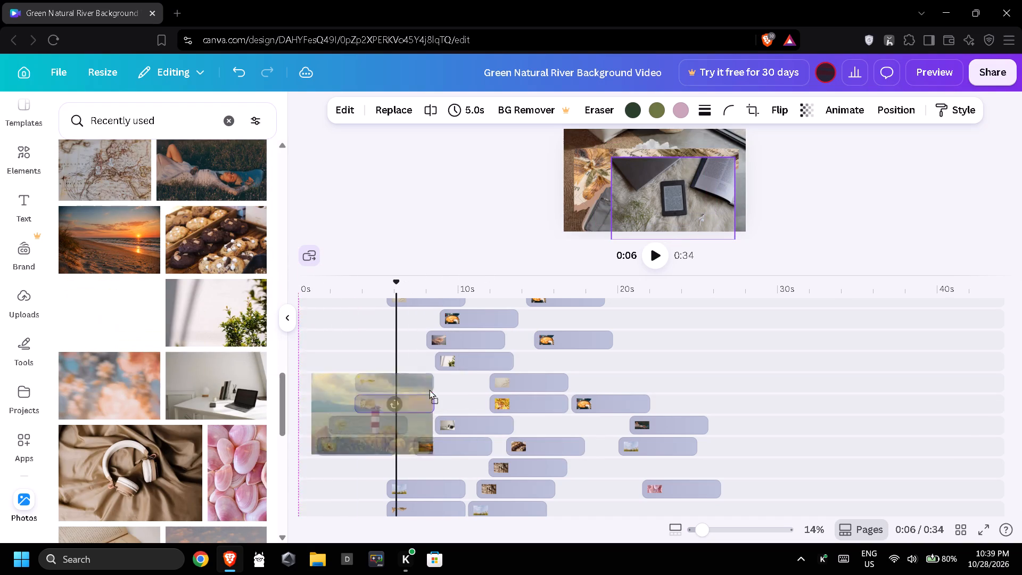
{"action": "left_click_drag", "start_coordinate": [429, 389], "coordinate": [429, 389]}
{"action": "left_click_drag", "start_coordinate": [112, 347], "coordinate": [539, 410]}
Place the white desk and laptop photo on two new layers, at about 14 s and about 4 s.
{"action": "left_click_drag", "start_coordinate": [210, 366], "coordinate": [258, 400]}
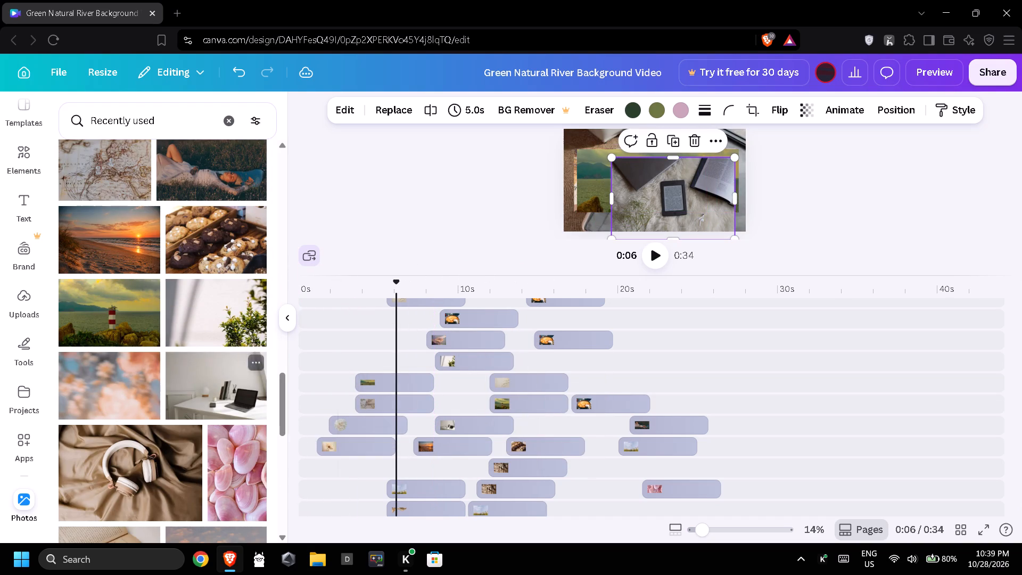
{"action": "left_click_drag", "start_coordinate": [258, 400], "coordinate": [571, 456]}
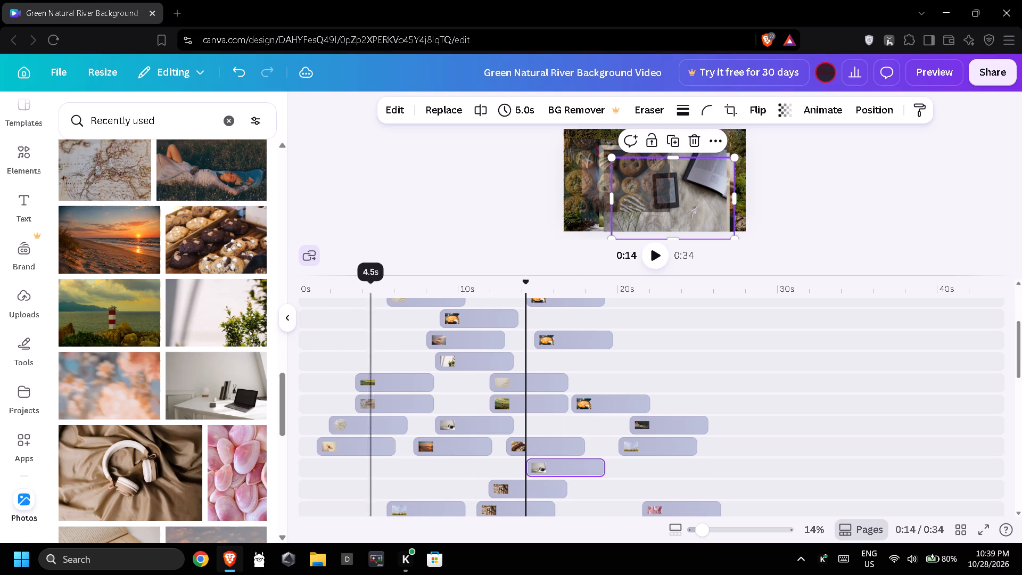
{"action": "left_click_drag", "start_coordinate": [177, 350], "coordinate": [385, 374]}
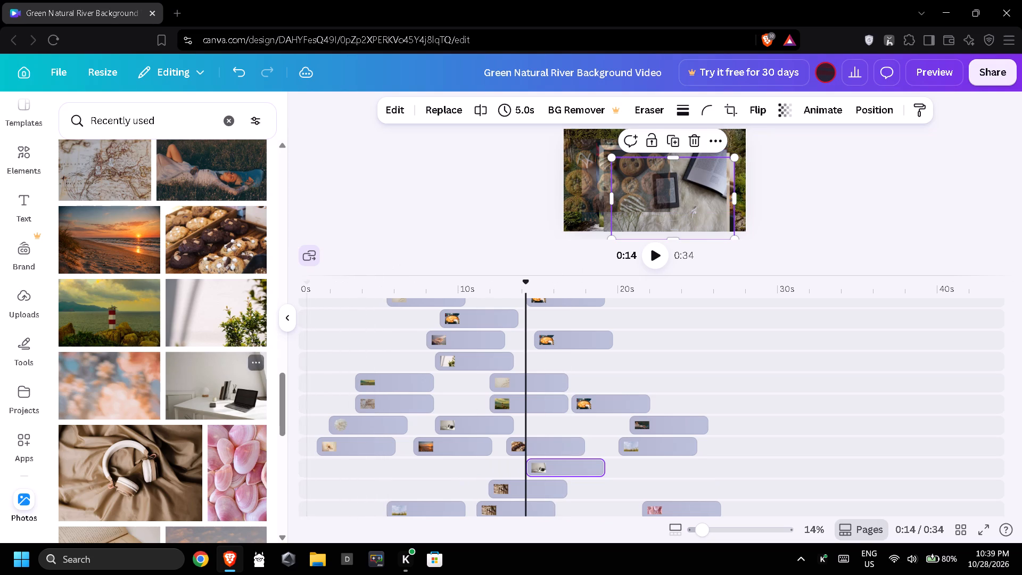
{"action": "left_click_drag", "start_coordinate": [218, 395], "coordinate": [424, 413]}
Replace the 7 s sunset clip with the pink shells photo and place the same photo at about 6 s on a new layer above.
{"action": "left_click_drag", "start_coordinate": [244, 462], "coordinate": [449, 462]}
{"action": "left_click_drag", "start_coordinate": [241, 458], "coordinate": [426, 449]}
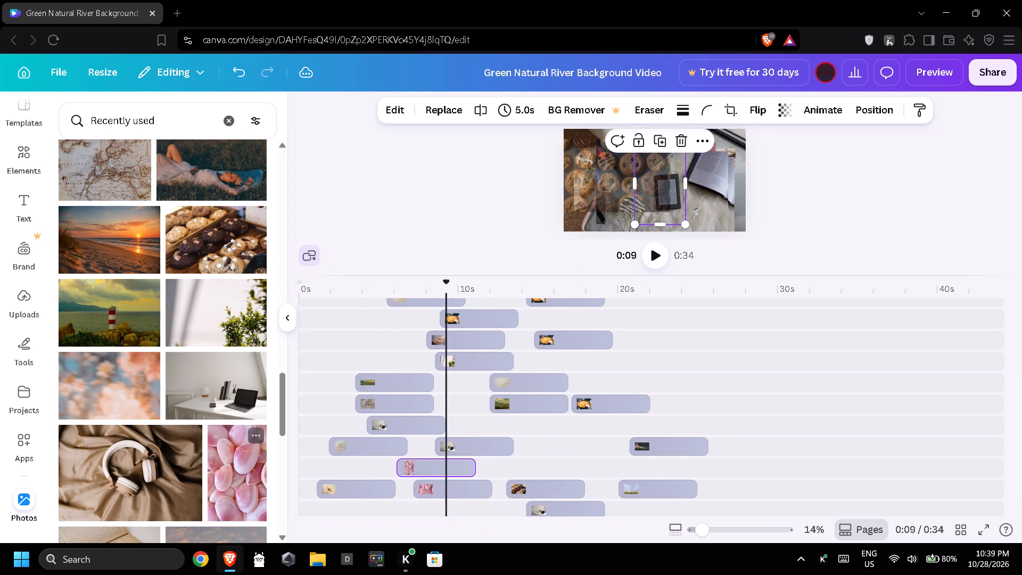
Place the headphones photo at about 1 s on the 6 s pink shells clip's layer and replace that pink shells clip with it.
{"action": "left_click_drag", "start_coordinate": [168, 475], "coordinate": [425, 459]}
{"action": "left_click_drag", "start_coordinate": [186, 465], "coordinate": [471, 464]}
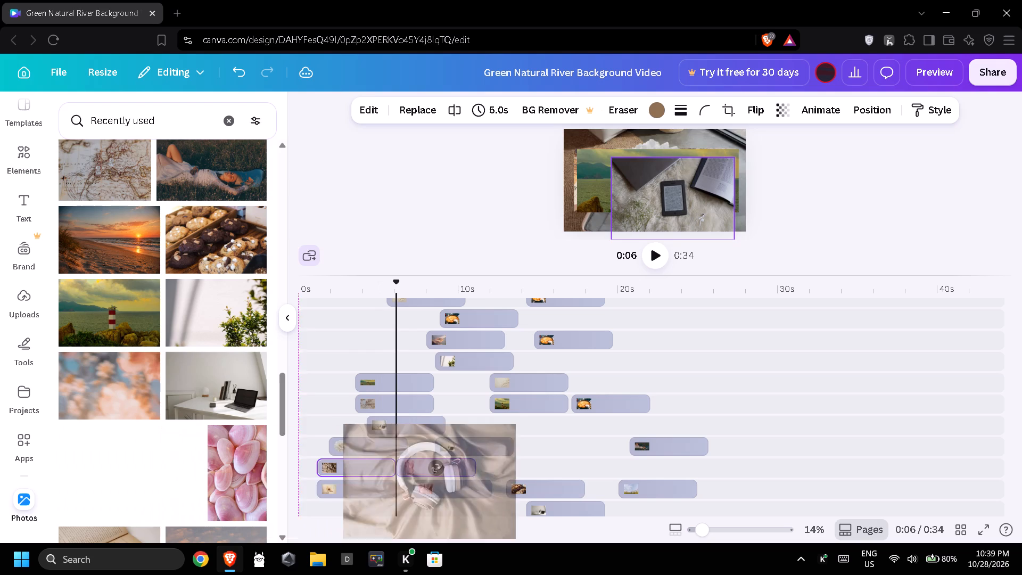
Place the pink shells photo at about 12 s on the layer of the two headphones clips.
{"action": "left_click_drag", "start_coordinate": [295, 465], "coordinate": [562, 447]}
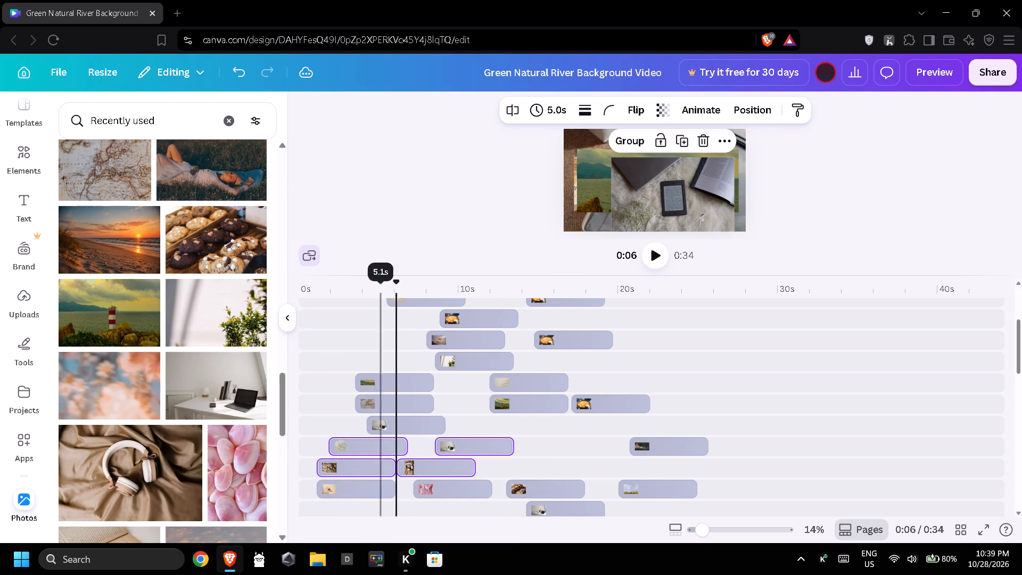
{"action": "left_click_drag", "start_coordinate": [242, 454], "coordinate": [529, 453]}
{"action": "left_click_drag", "start_coordinate": [279, 466], "coordinate": [550, 468]}
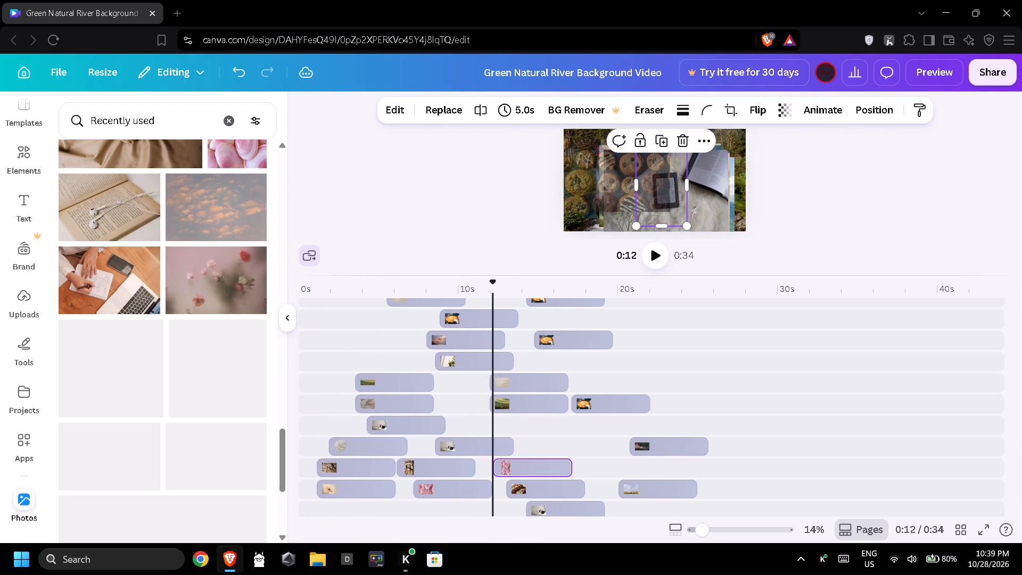
{"action": "left_click_drag", "start_coordinate": [550, 468], "coordinate": [551, 468]}
{"action": "left_click_drag", "start_coordinate": [285, 467], "coordinate": [595, 490]}
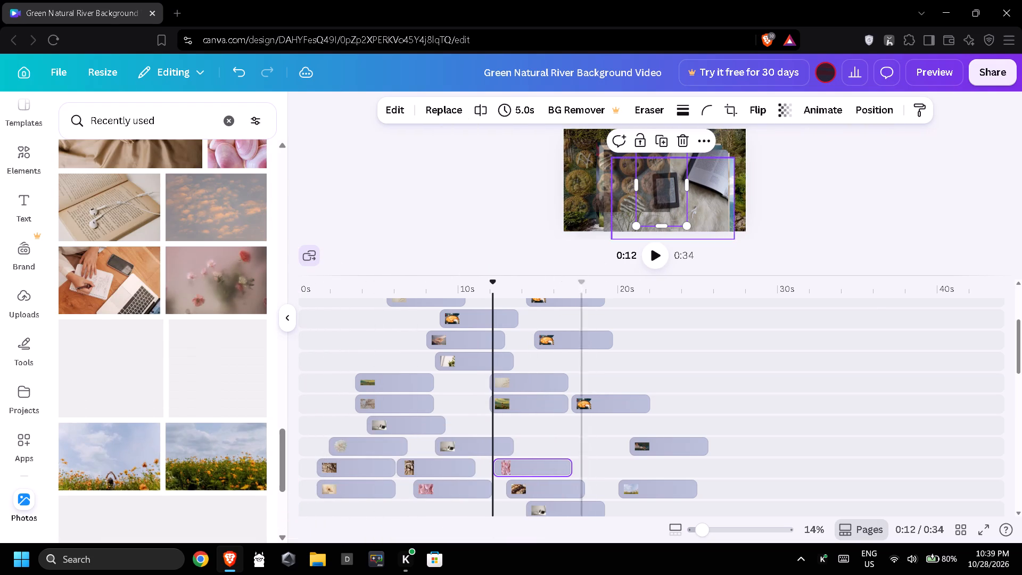
Extend the beige flower clip that starts at about 1 s to a duration of 22.8 s.
{"action": "left_click_drag", "start_coordinate": [383, 495], "coordinate": [669, 486]}
Replace the 13 s cookies clip on the 7 s pink shells clip's layer with the orange flower field photo.
{"action": "left_click_drag", "start_coordinate": [269, 516], "coordinate": [540, 498]}
{"action": "left_click_drag", "start_coordinate": [200, 442], "coordinate": [572, 487]}
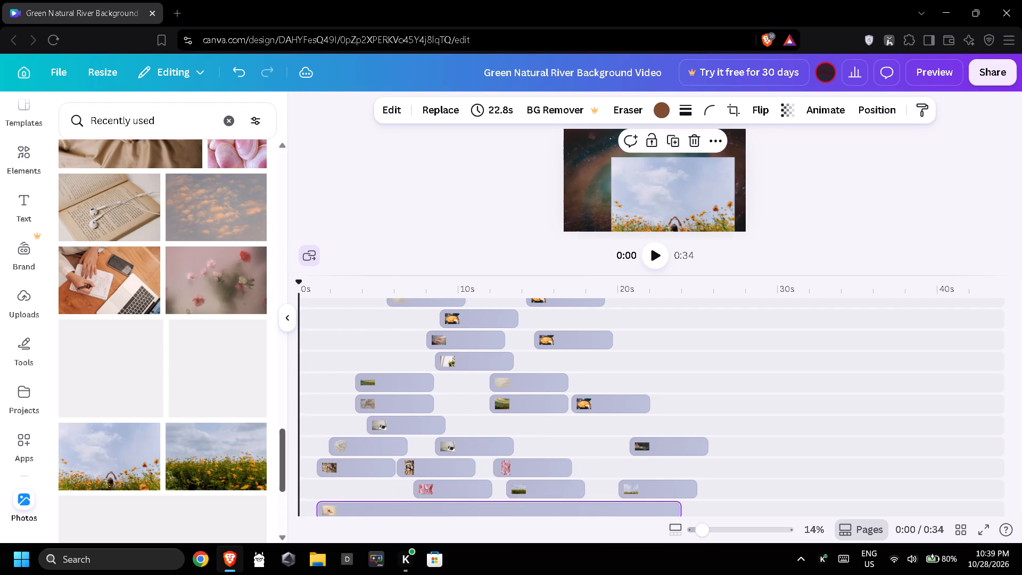
Replace the 7 s pink shells clip with the orange flower field photo and place the same photo at about 13 s on a new layer below.
{"action": "left_click_drag", "start_coordinate": [289, 484], "coordinate": [554, 491]}
{"action": "left_click_drag", "start_coordinate": [308, 494], "coordinate": [534, 493]}
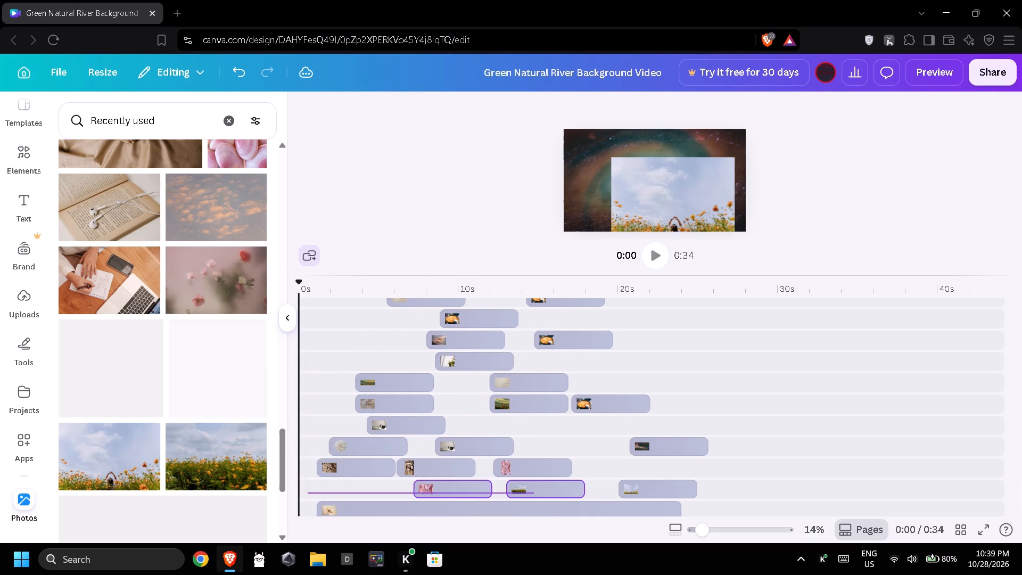
{"action": "left_click_drag", "start_coordinate": [196, 454], "coordinate": [450, 488]}
{"action": "left_click_drag", "start_coordinate": [246, 451], "coordinate": [470, 497]}
{"action": "left_click_drag", "start_coordinate": [246, 474], "coordinate": [583, 498]}
{"action": "left_click_drag", "start_coordinate": [339, 502], "coordinate": [549, 503]}
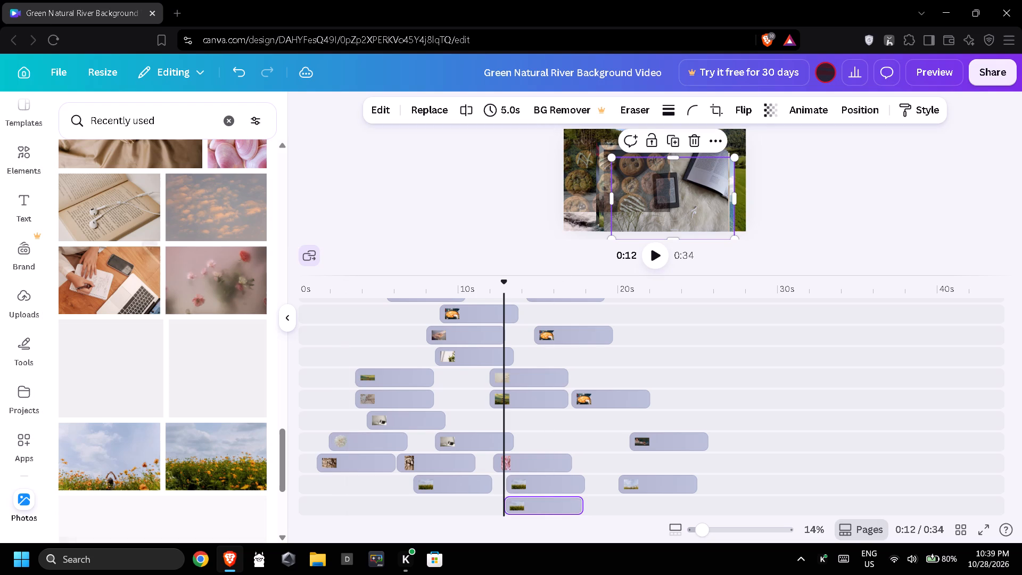
Place the photo of hands writing beside a laptop at about 5.5 s on a new layer above the 4 s desk clip.
{"action": "left_click_drag", "start_coordinate": [147, 285], "coordinate": [477, 407]}
Move the 8.5 s plant clip, the clips on the two layers below it and the 5.5 s writing clip together about 16 s later.
{"action": "left_click_drag", "start_coordinate": [296, 367], "coordinate": [602, 421]}
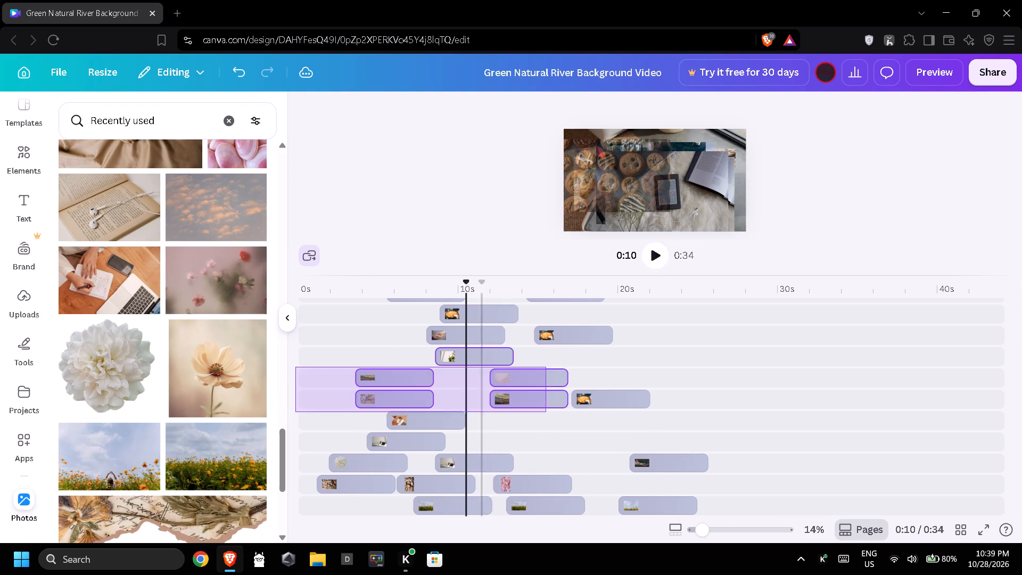
{"action": "left_click_drag", "start_coordinate": [602, 421], "coordinate": [607, 422]}
{"action": "left_click_drag", "start_coordinate": [413, 387], "coordinate": [667, 447]}
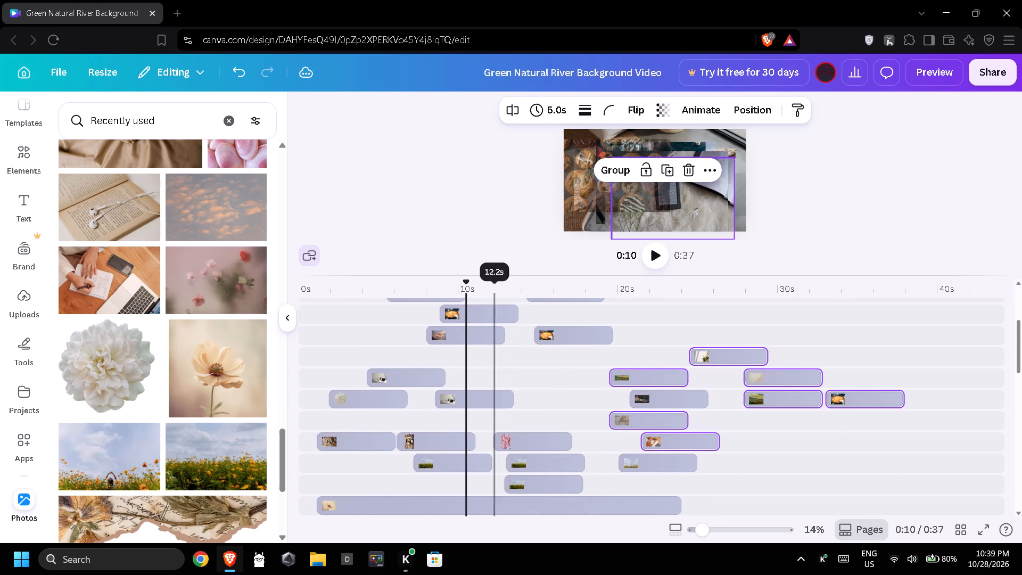
Move the 4 s white desk clip to about 15.5 s on the layer of the 8.5 s desk clip.
{"action": "left_click_drag", "start_coordinate": [438, 370], "coordinate": [617, 418]}
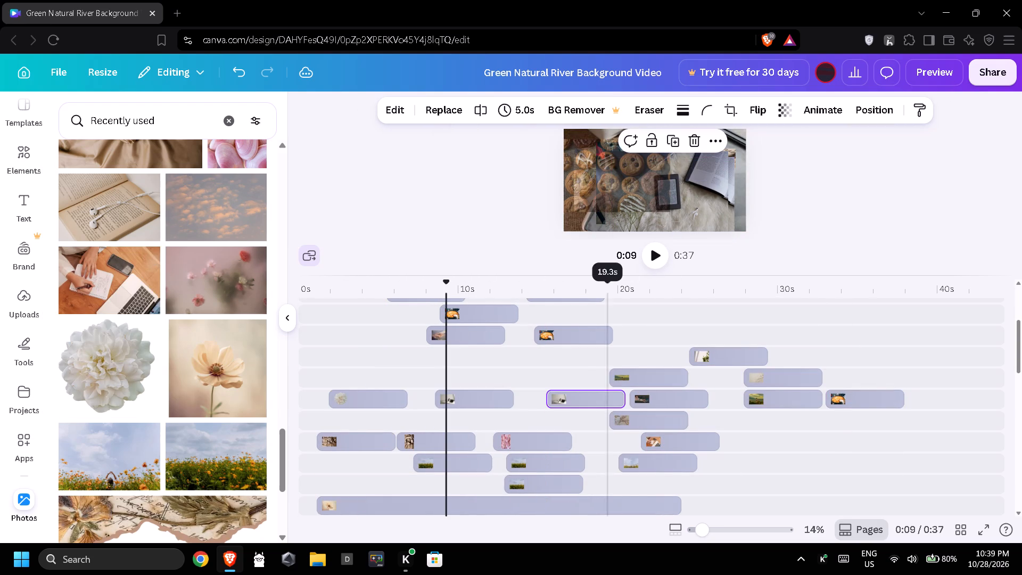
Place the book and earphones photo at about 6 s on a new layer and the sunset clouds photo at about 14 s below the desk clips.
{"action": "scroll", "coordinate": [102, 385], "scroll_direction": "up", "scroll_amount": 3}
{"action": "left_click_drag", "start_coordinate": [134, 390], "coordinate": [473, 444]}
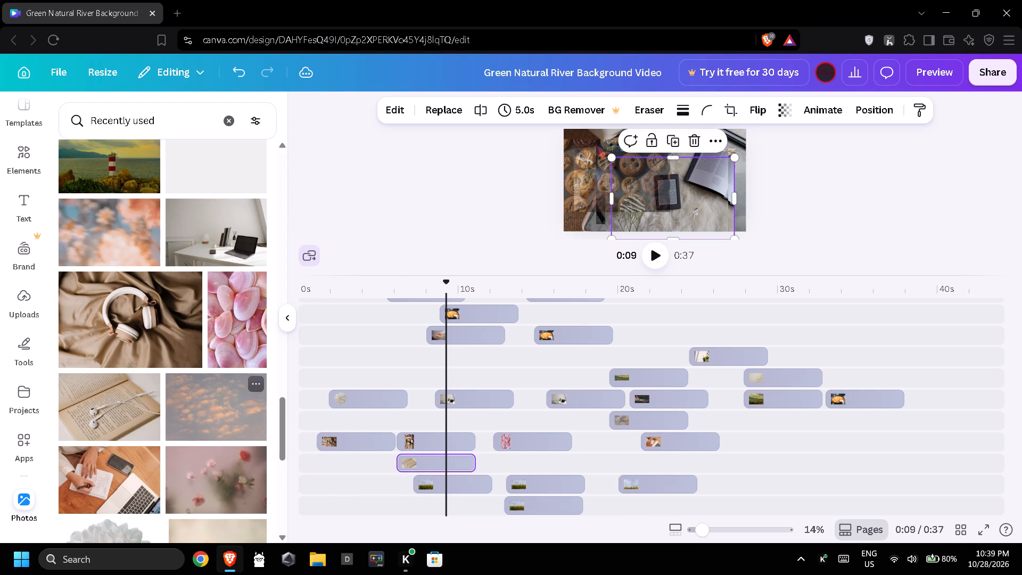
{"action": "left_click_drag", "start_coordinate": [187, 425], "coordinate": [539, 423]}
Place the headphones photo at 0 s on the layer of the 19.5 s lighthouse coast clip.
{"action": "left_click_drag", "start_coordinate": [204, 338], "coordinate": [426, 375]}
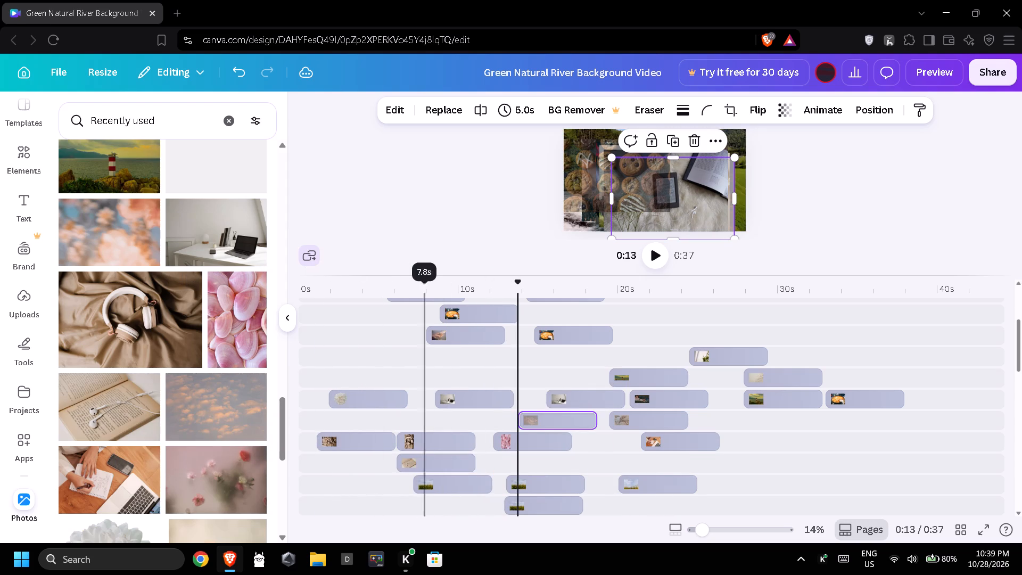
{"action": "left_click_drag", "start_coordinate": [182, 331], "coordinate": [388, 374]}
Place the sunset clouds photo at about 8 s on the 0 s headphones clip's layer and move that headphones clip to about 13 s.
{"action": "left_click_drag", "start_coordinate": [253, 375], "coordinate": [421, 395]}
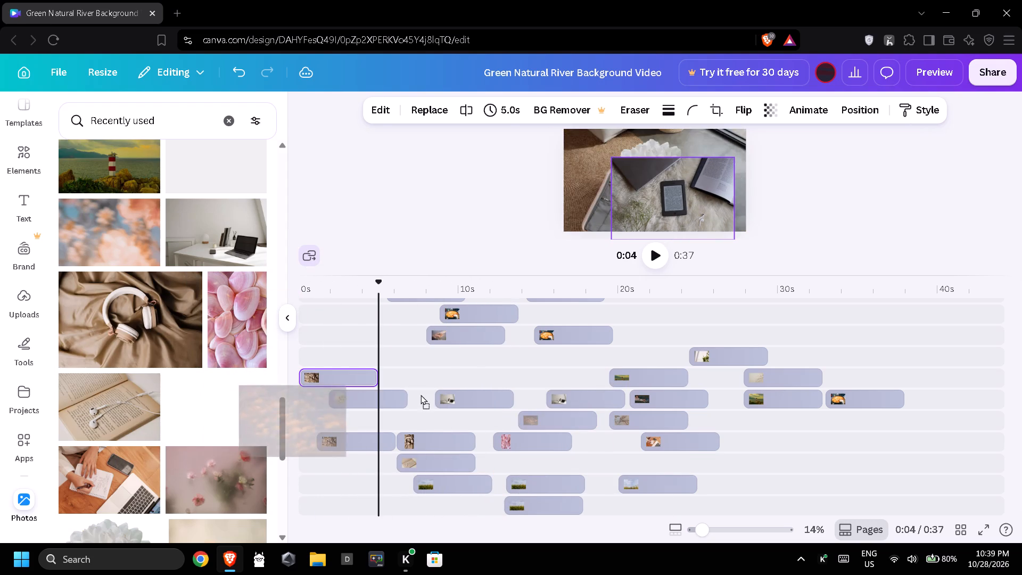
{"action": "left_click_drag", "start_coordinate": [421, 395], "coordinate": [515, 398]}
{"action": "left_click_drag", "start_coordinate": [318, 377], "coordinate": [528, 397]}
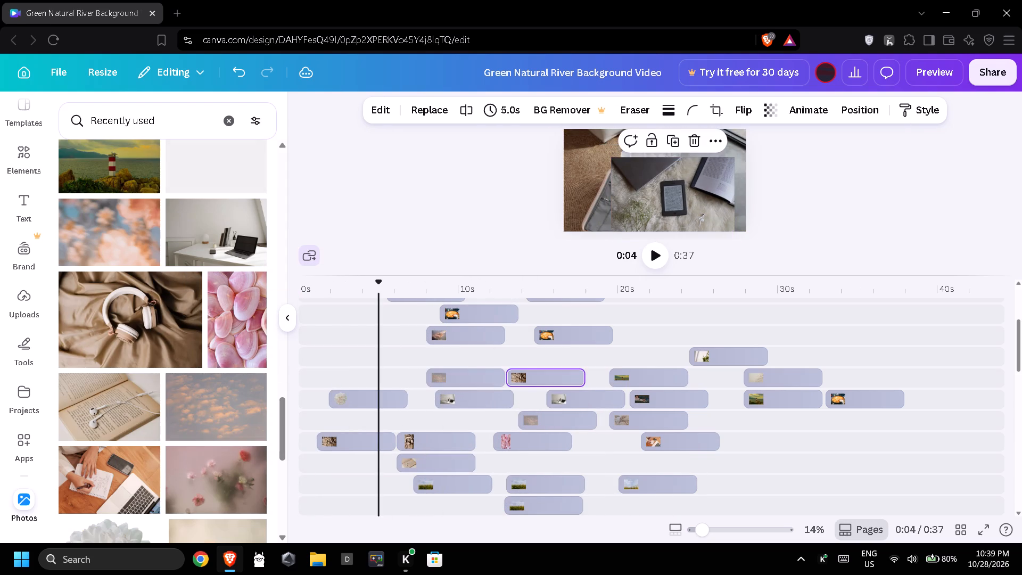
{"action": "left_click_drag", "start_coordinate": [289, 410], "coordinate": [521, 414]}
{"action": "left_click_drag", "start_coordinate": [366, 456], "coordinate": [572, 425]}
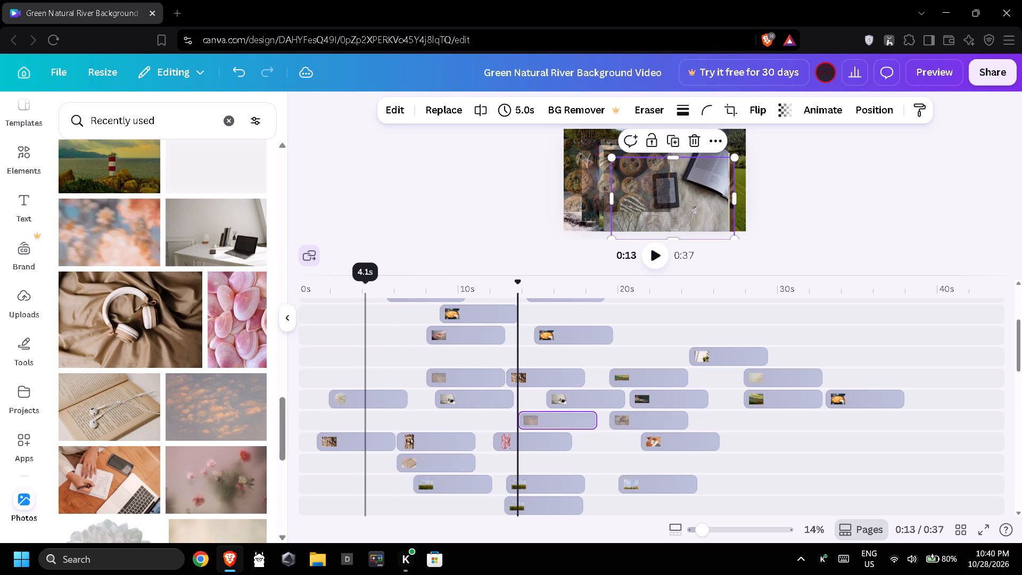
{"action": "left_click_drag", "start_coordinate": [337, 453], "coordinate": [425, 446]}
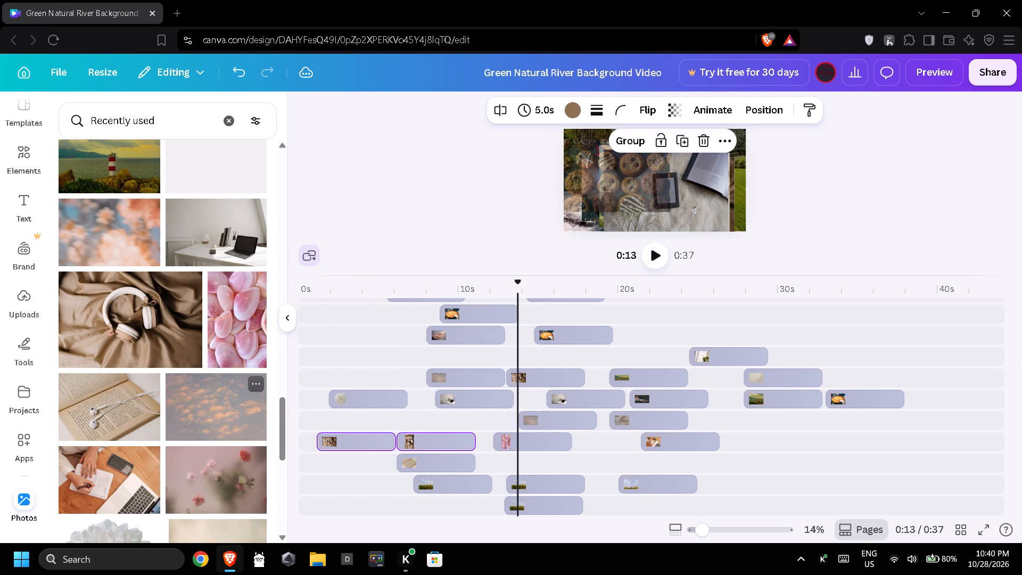
Place the white desk photo at about 5.5 s on the 24.5 s plant clip's layer and the pink shells photo at about 10.5 s on a new layer.
{"action": "left_click_drag", "start_coordinate": [215, 237], "coordinate": [439, 348]}
{"action": "left_click_drag", "start_coordinate": [252, 347], "coordinate": [472, 384]}
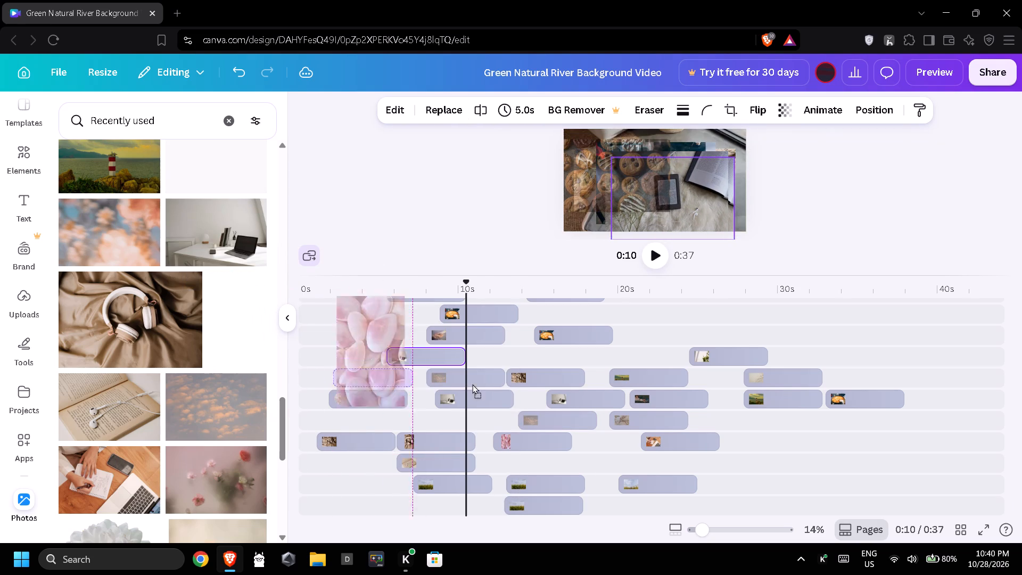
{"action": "left_click_drag", "start_coordinate": [472, 384], "coordinate": [506, 388]}
Place the sunset clouds photo at about 4 s on the 14 s clouds clip's layer and at about 2 s and 1 s on two new layers above.
{"action": "left_click_drag", "start_coordinate": [266, 425], "coordinate": [461, 442]}
{"action": "left_click_drag", "start_coordinate": [209, 423], "coordinate": [312, 429]}
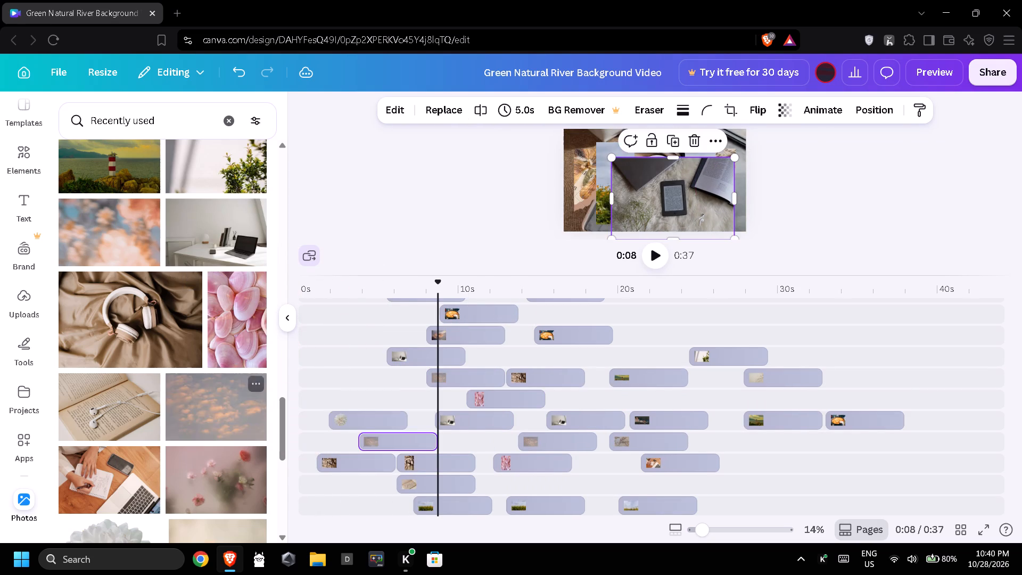
{"action": "left_click_drag", "start_coordinate": [312, 429], "coordinate": [373, 431]}
{"action": "left_click_drag", "start_coordinate": [185, 427], "coordinate": [319, 440]}
{"action": "left_click_drag", "start_coordinate": [199, 438], "coordinate": [350, 451]}
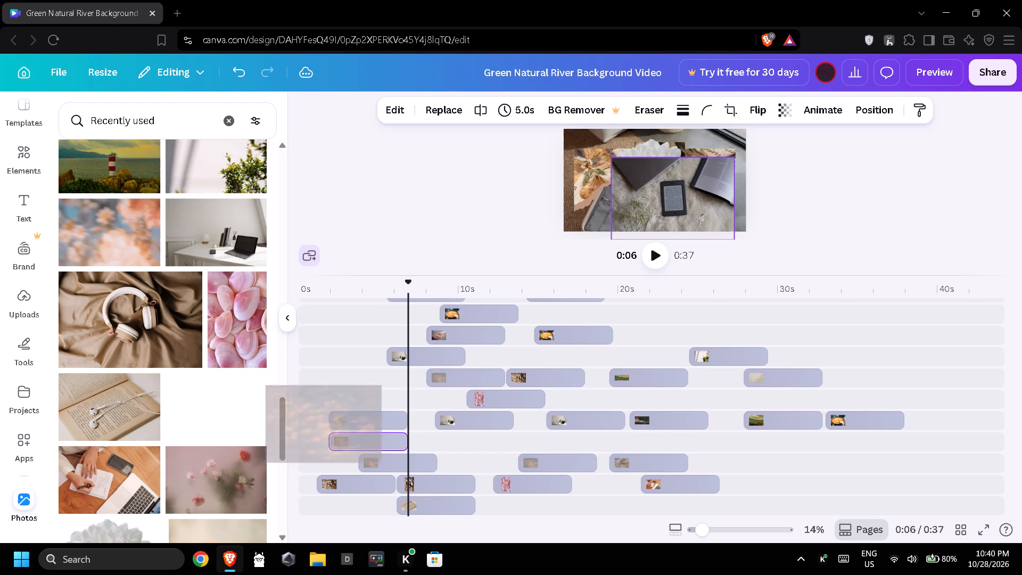
{"action": "scroll", "coordinate": [164, 442], "scroll_direction": "down", "scroll_amount": 2}
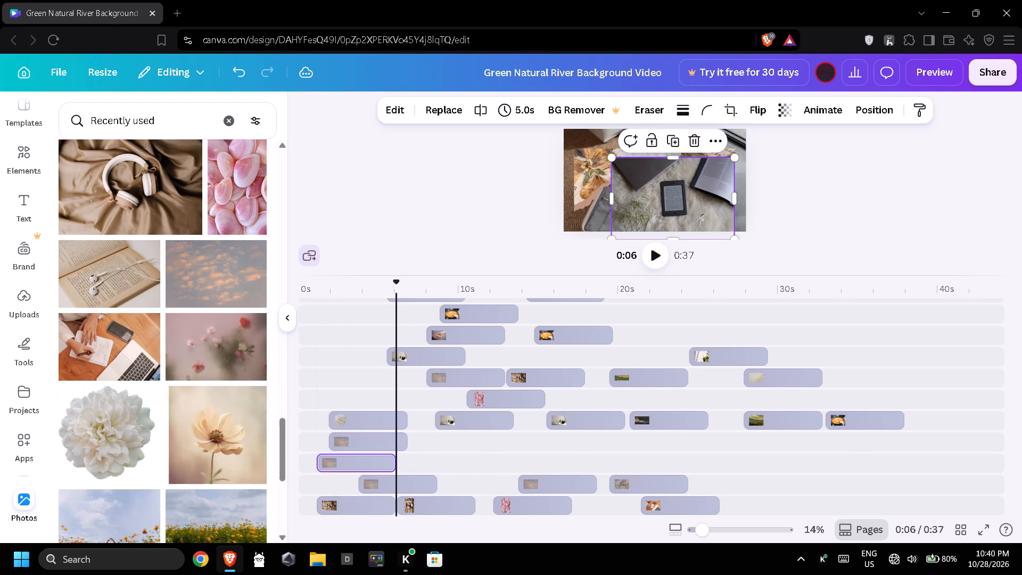
Replace the sunset clouds photo in the clip starting at about 2 s with the beige flower photo.
{"action": "left_click_drag", "start_coordinate": [179, 442], "coordinate": [338, 445]}
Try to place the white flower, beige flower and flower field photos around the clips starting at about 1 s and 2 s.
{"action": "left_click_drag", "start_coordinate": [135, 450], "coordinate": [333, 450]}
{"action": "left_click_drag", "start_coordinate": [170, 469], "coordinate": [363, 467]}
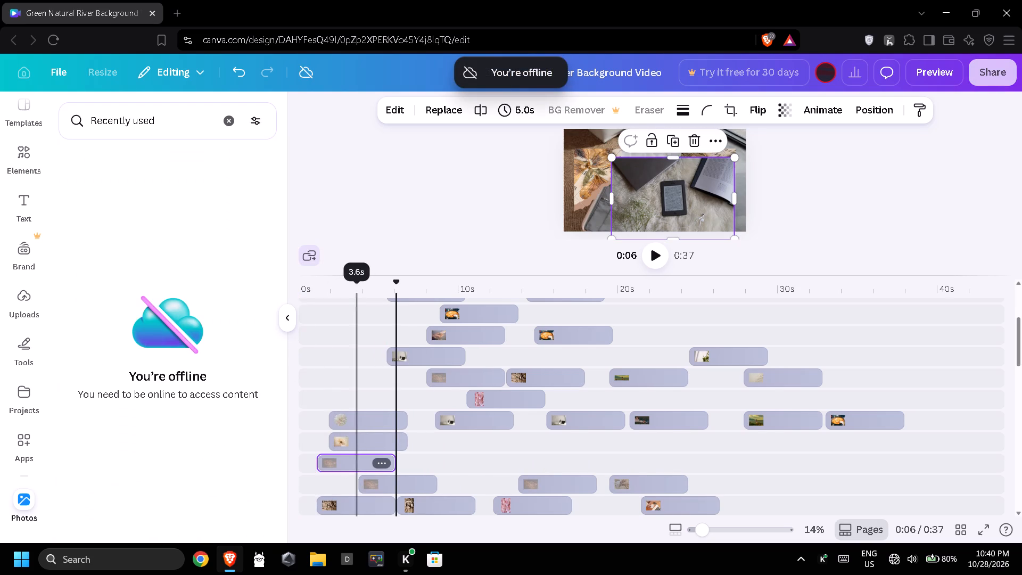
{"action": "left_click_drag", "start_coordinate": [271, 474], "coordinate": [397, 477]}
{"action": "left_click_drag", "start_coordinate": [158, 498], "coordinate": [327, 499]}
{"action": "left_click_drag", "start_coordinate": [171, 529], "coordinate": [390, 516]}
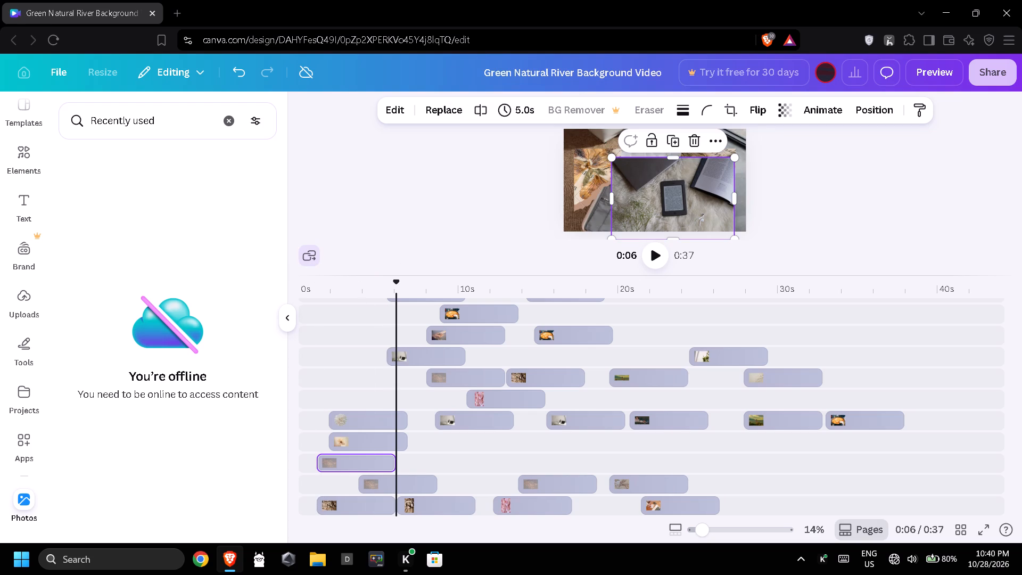
Check whether the Elements and Templates content loads and open Gmail in a new browser tab to test the internet connection.
{"action": "left_click", "coordinate": [30, 153]}
{"action": "left_click", "coordinate": [28, 113]}
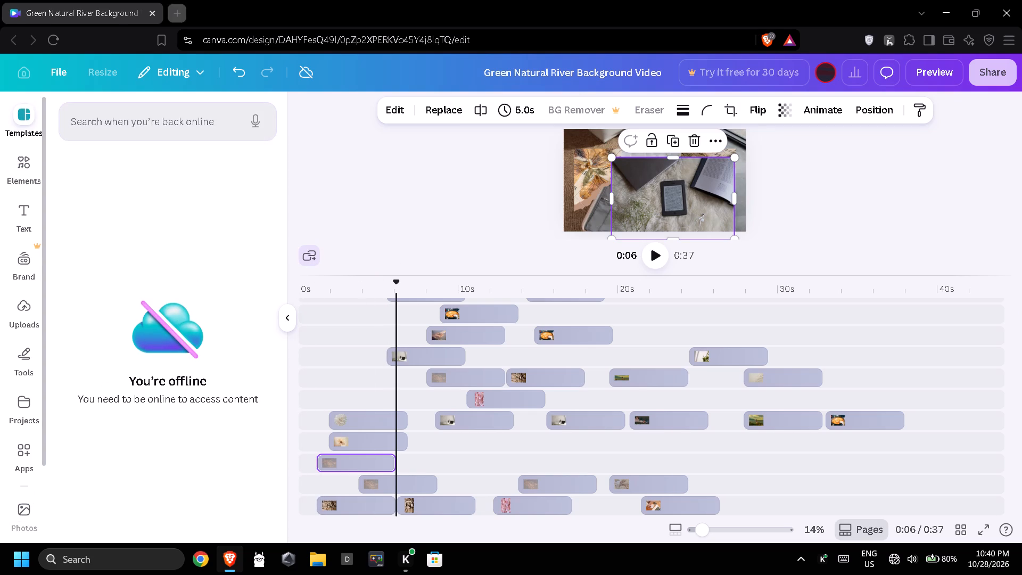
{"action": "left_click", "coordinate": [175, 9]}
{"action": "left_click", "coordinate": [454, 115]}
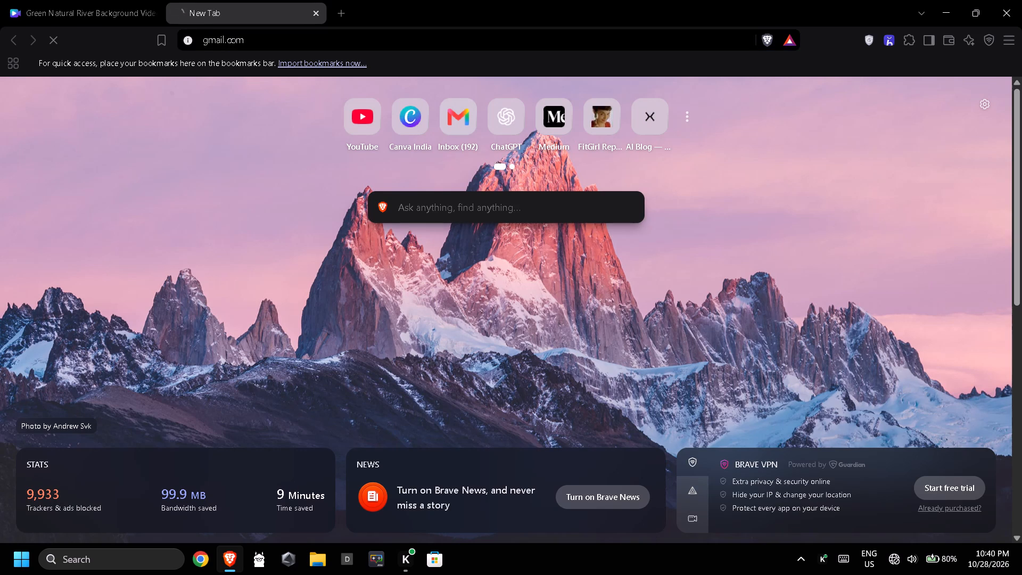
Open the system's quick settings to check the Wi-Fi connection.
{"action": "left_click", "coordinate": [904, 567]}
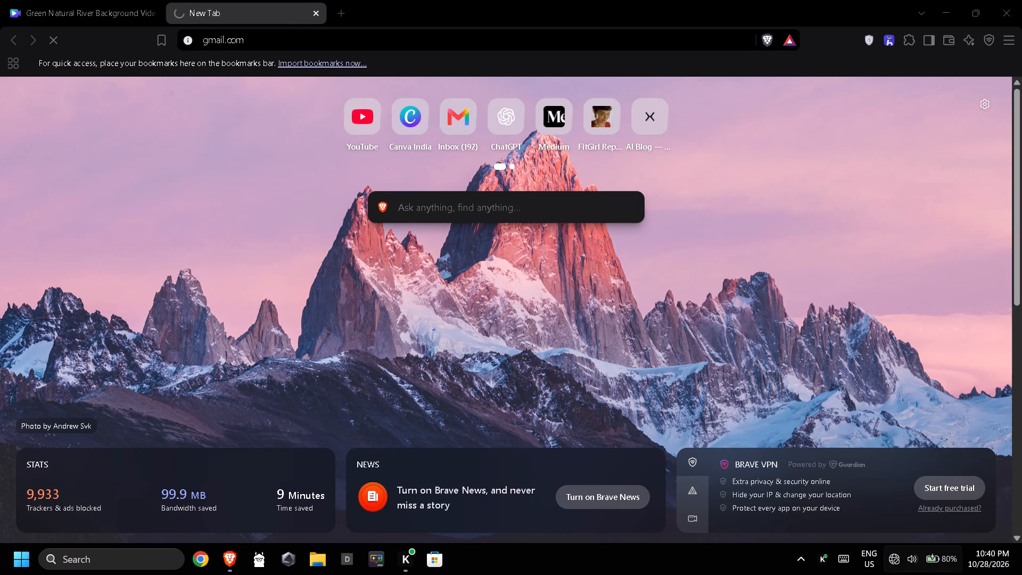
{"action": "left_click", "coordinate": [993, 574]}
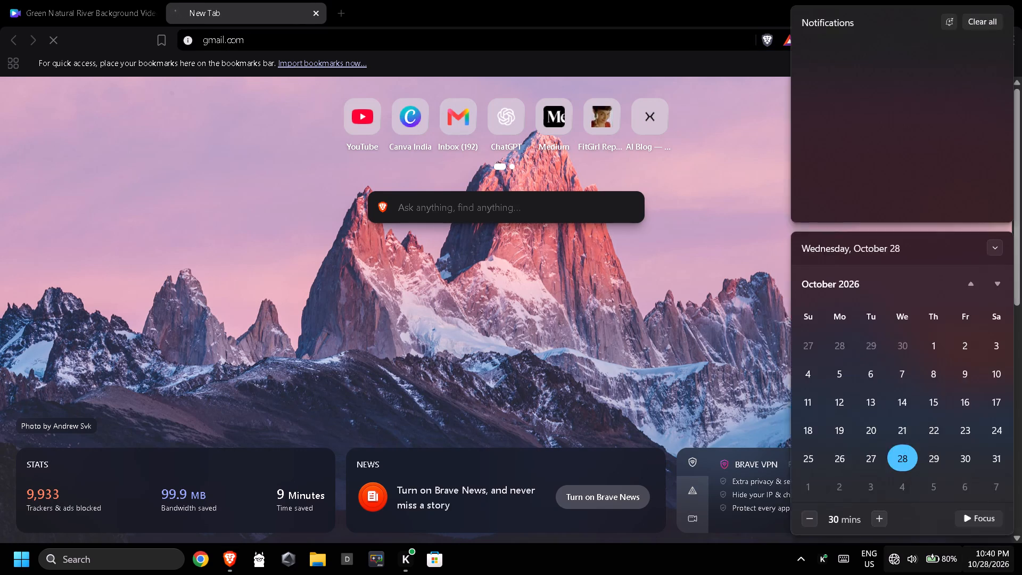
{"action": "double_click", "coordinate": [919, 574]}
{"action": "left_click", "coordinate": [919, 571]}
{"action": "left_click", "coordinate": [916, 563]}
{"action": "left_click", "coordinate": [921, 574]}
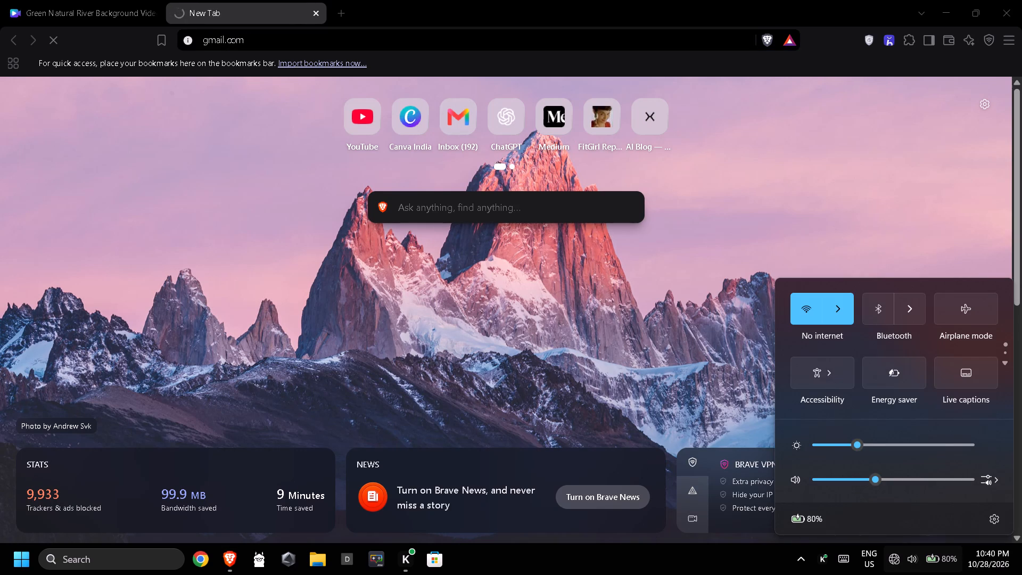
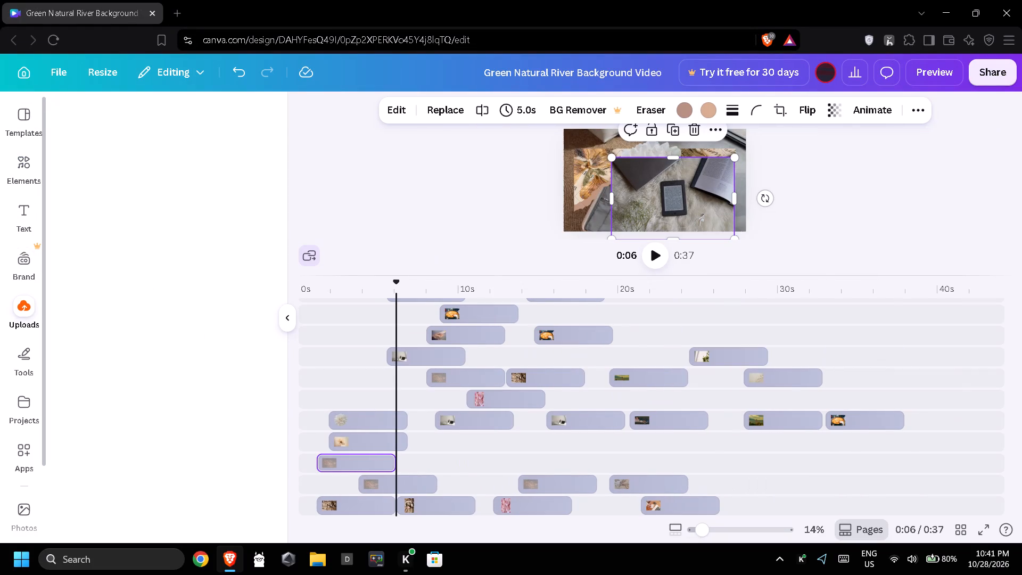
Open the stock photos library and clear its "Recently used" search.
{"action": "left_click", "coordinate": [30, 349]}
{"action": "left_click", "coordinate": [9, 416]}
{"action": "left_click", "coordinate": [17, 461]}
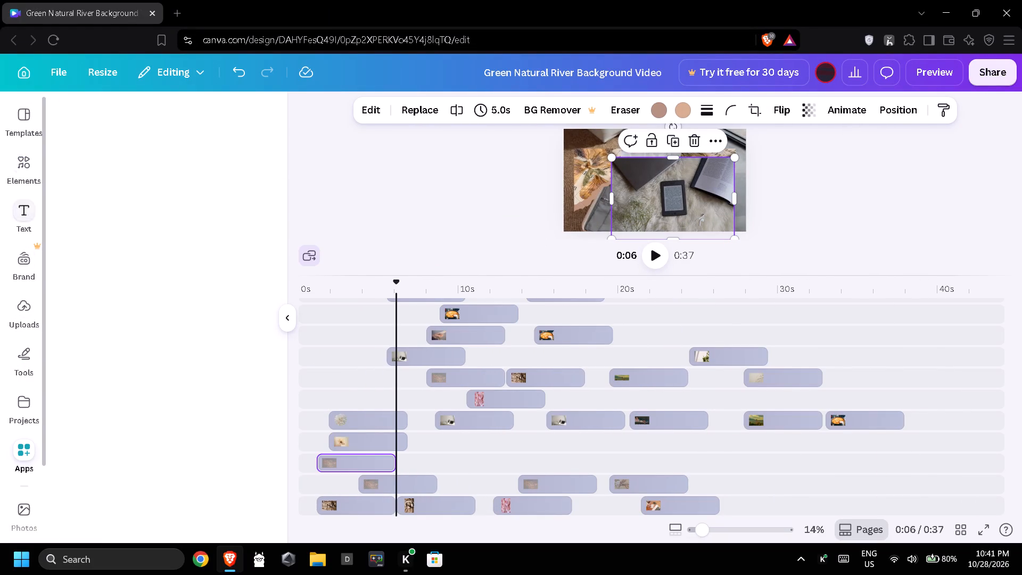
{"action": "left_click", "coordinate": [12, 119]}
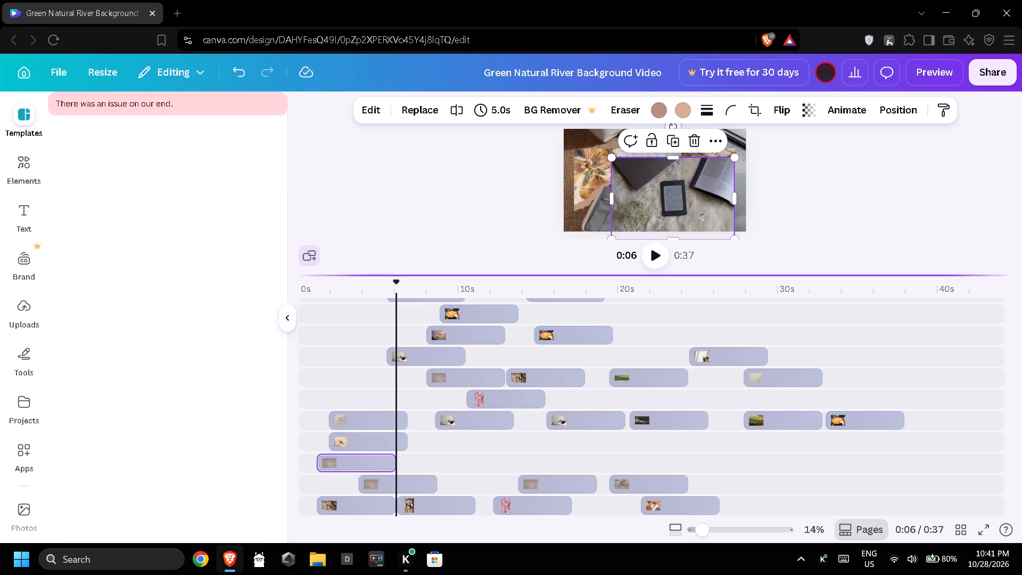
{"action": "left_click", "coordinate": [597, 402]}
{"action": "scroll", "coordinate": [630, 419], "scroll_direction": "down", "scroll_amount": 5}
{"action": "scroll", "coordinate": [732, 442], "scroll_direction": "down", "scroll_amount": 2}
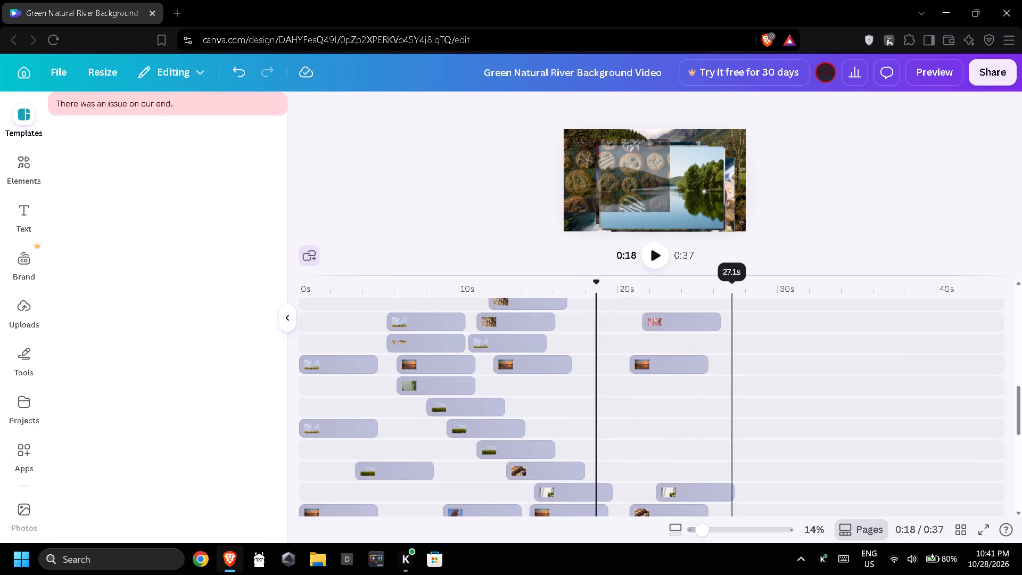
{"action": "scroll", "coordinate": [732, 442], "scroll_direction": "down", "scroll_amount": 10}
{"action": "left_click", "coordinate": [863, 466]}
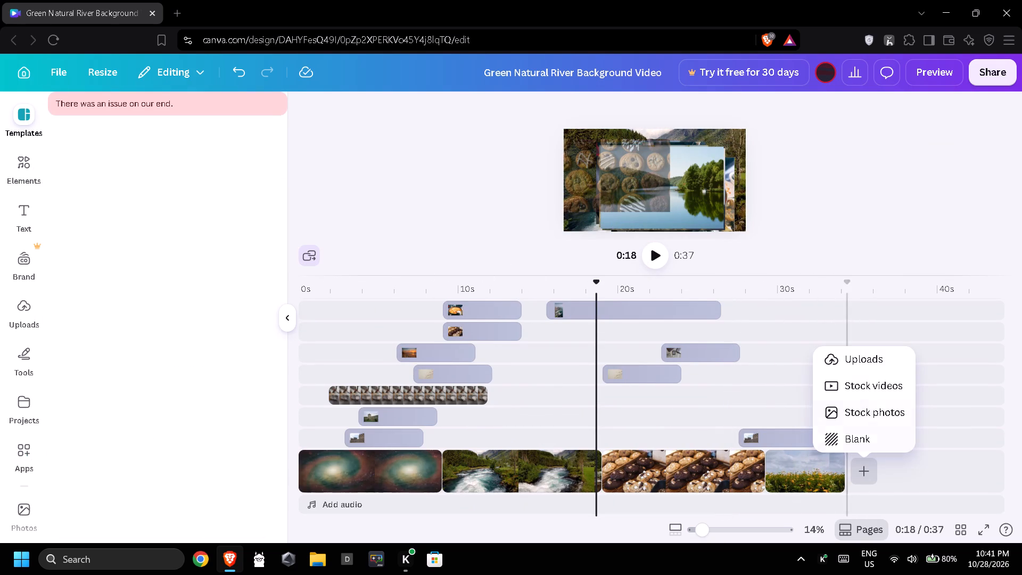
{"action": "left_click", "coordinate": [847, 404]}
{"action": "scroll", "coordinate": [116, 312], "scroll_direction": "down", "scroll_amount": 3}
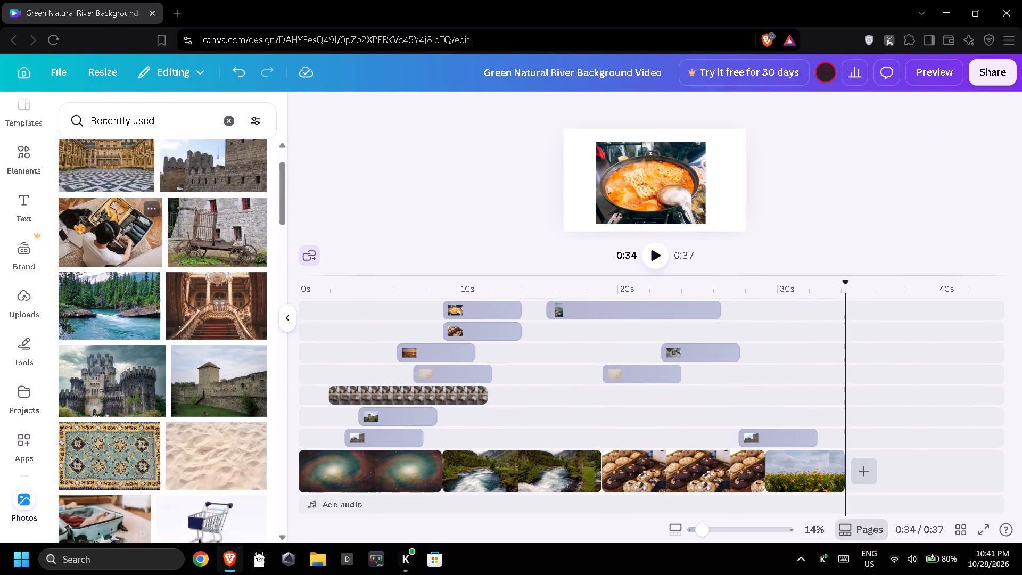
{"action": "scroll", "coordinate": [116, 312], "scroll_direction": "down", "scroll_amount": 2}
{"action": "left_click", "coordinate": [225, 122]}
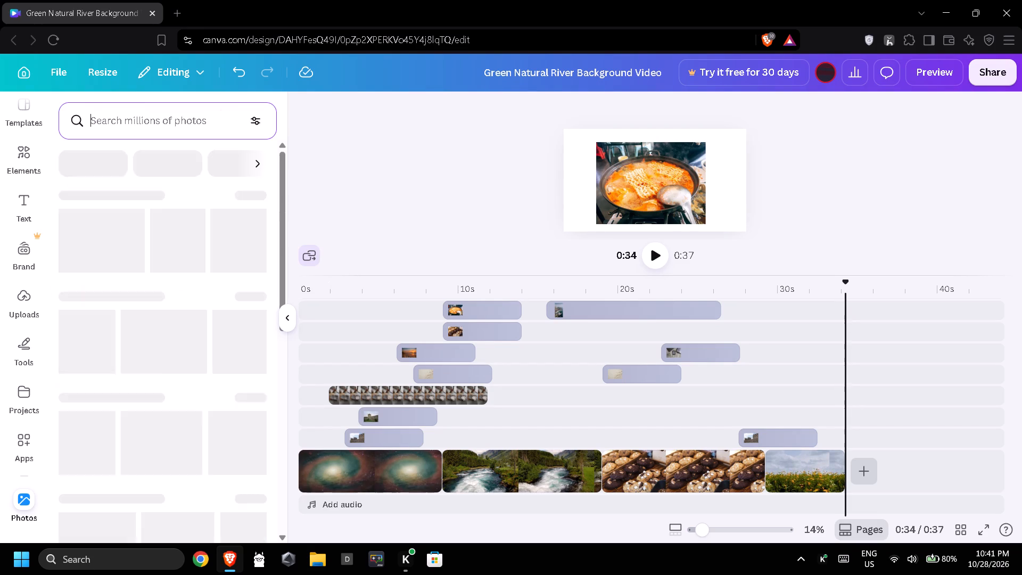
Replace the 9 s cookies clip with the trending car seat bag photo and place the blush abstract photo at about 7 s on a new layer.
{"action": "scroll", "coordinate": [172, 271], "scroll_direction": "down", "scroll_amount": 1}
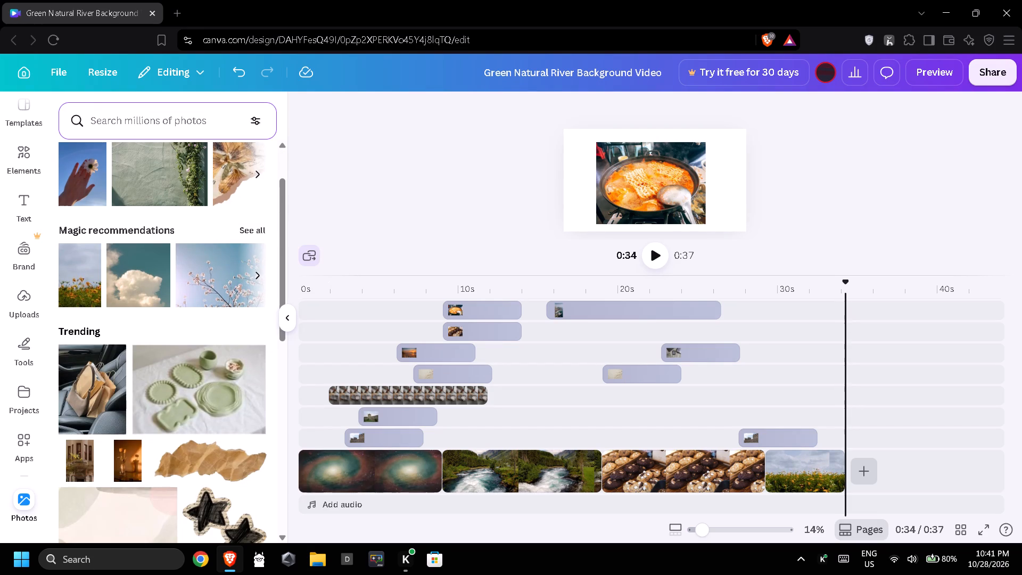
{"action": "scroll", "coordinate": [243, 311], "scroll_direction": "down", "scroll_amount": 2}
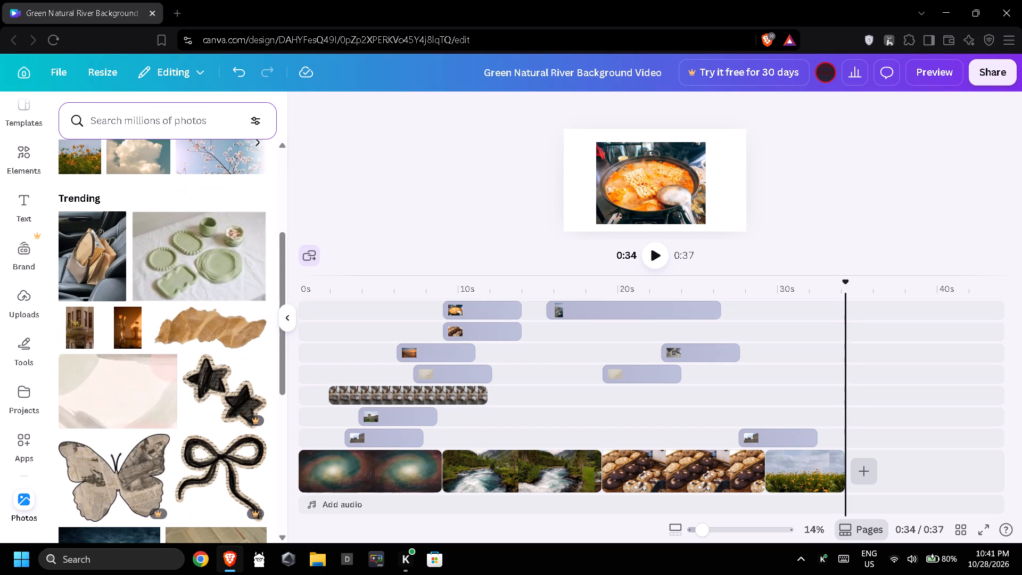
{"action": "left_click_drag", "start_coordinate": [117, 274], "coordinate": [491, 336]}
{"action": "left_click_drag", "start_coordinate": [136, 361], "coordinate": [494, 392]}
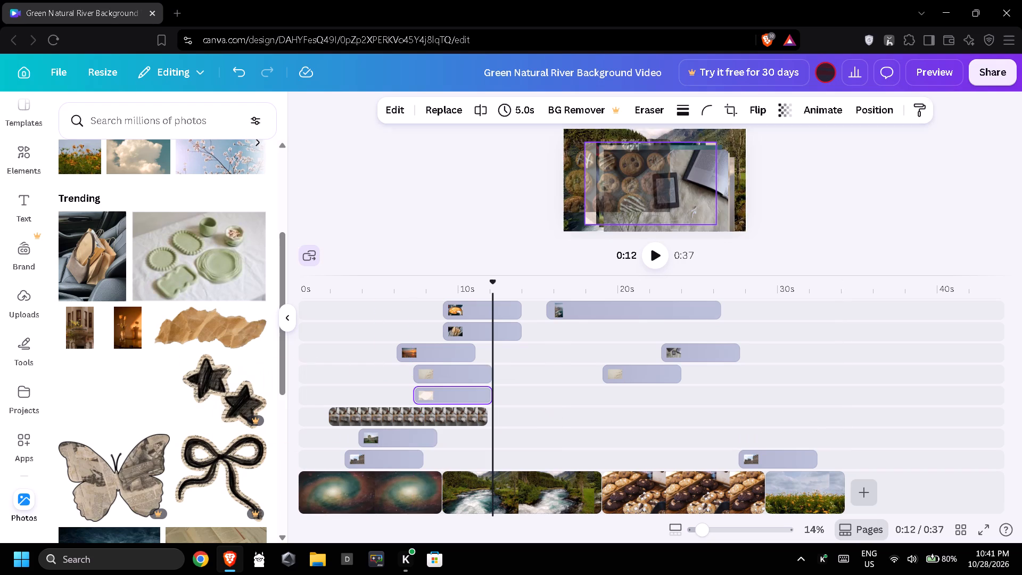
Place the torn brown paper photo at about 10 s on a new layer and replace it with the dried white flowers photo.
{"action": "left_click_drag", "start_coordinate": [216, 329], "coordinate": [518, 388]}
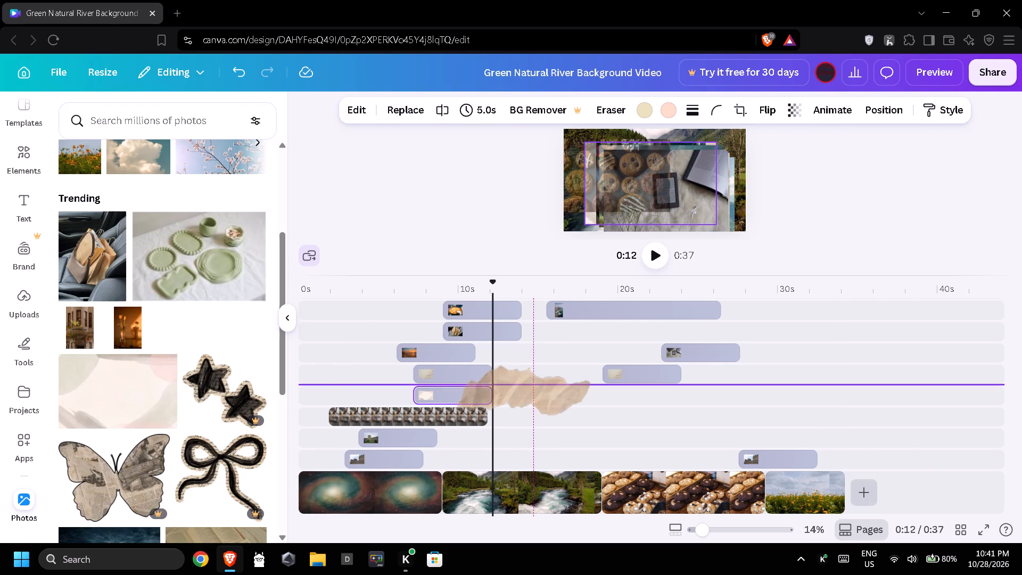
{"action": "scroll", "coordinate": [169, 349], "scroll_direction": "down", "scroll_amount": 5}
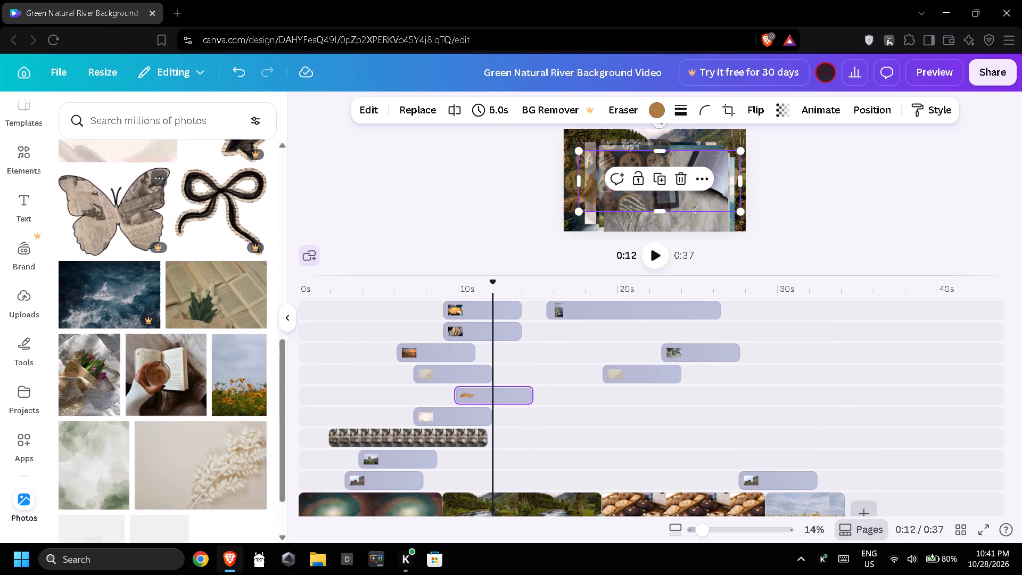
{"action": "scroll", "coordinate": [169, 348], "scroll_direction": "down", "scroll_amount": 1}
{"action": "left_click_drag", "start_coordinate": [182, 384], "coordinate": [463, 395]}
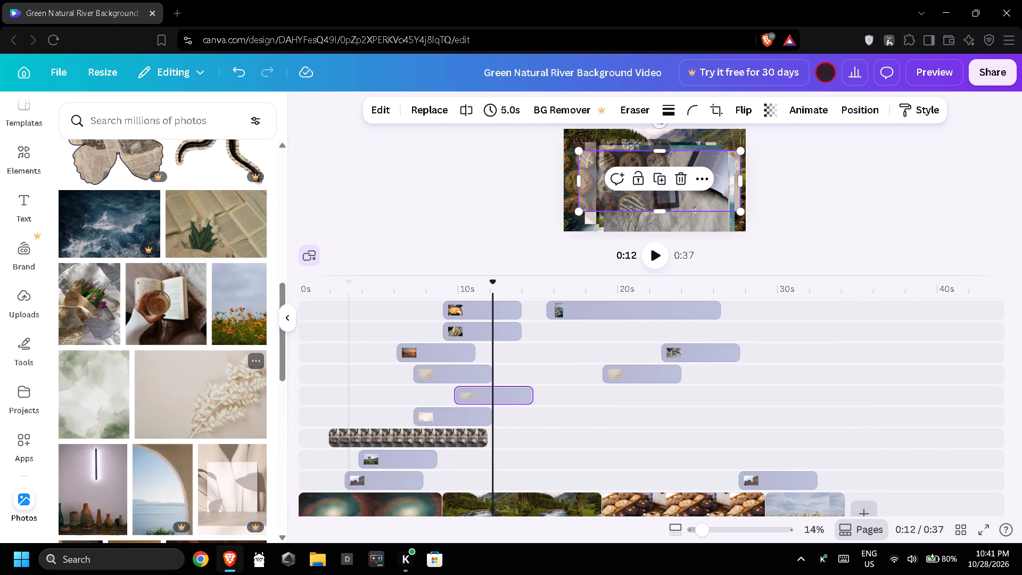
{"action": "left_click_drag", "start_coordinate": [87, 405], "coordinate": [326, 392]}
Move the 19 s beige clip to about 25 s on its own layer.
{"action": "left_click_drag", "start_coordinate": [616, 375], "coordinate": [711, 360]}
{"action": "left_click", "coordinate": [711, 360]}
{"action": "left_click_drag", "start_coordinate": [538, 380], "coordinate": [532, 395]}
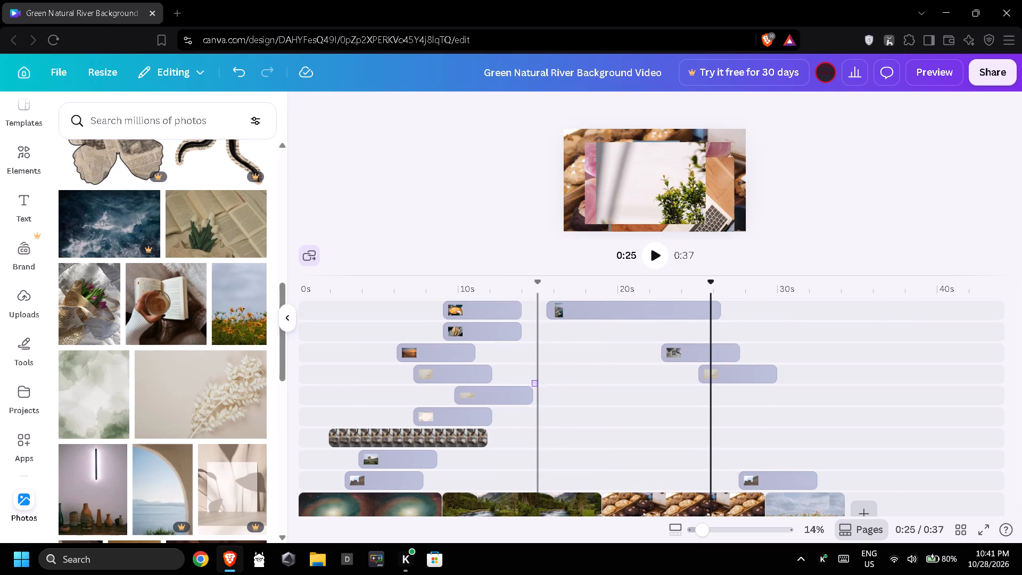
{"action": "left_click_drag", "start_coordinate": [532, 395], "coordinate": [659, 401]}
Place the dark open book photo at about 15.5 s on the 7 s blush abstract clip's layer.
{"action": "scroll", "coordinate": [200, 350], "scroll_direction": "down", "scroll_amount": 5}
{"action": "scroll", "coordinate": [115, 342], "scroll_direction": "down", "scroll_amount": 2}
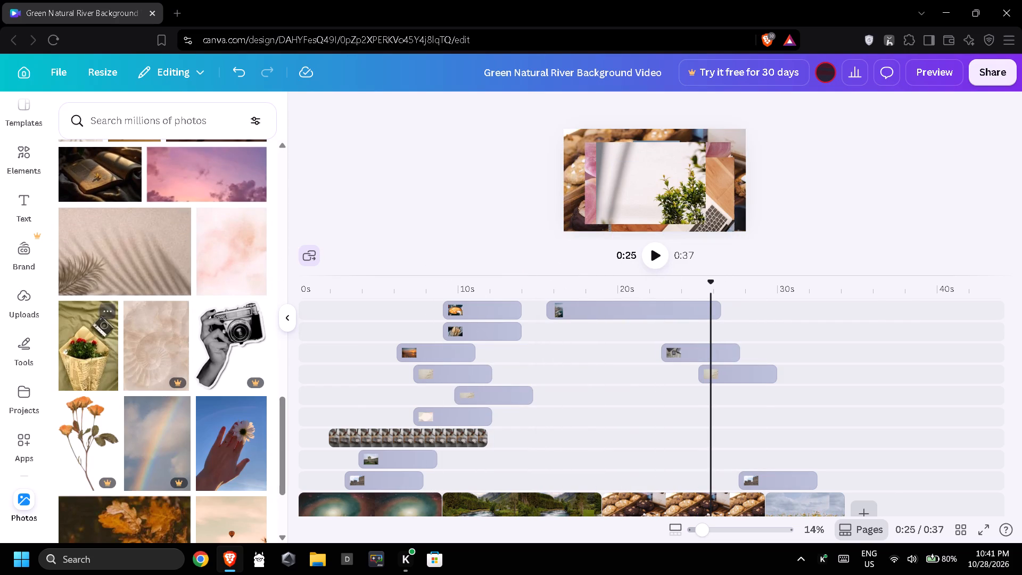
{"action": "left_click_drag", "start_coordinate": [116, 172], "coordinate": [738, 313]}
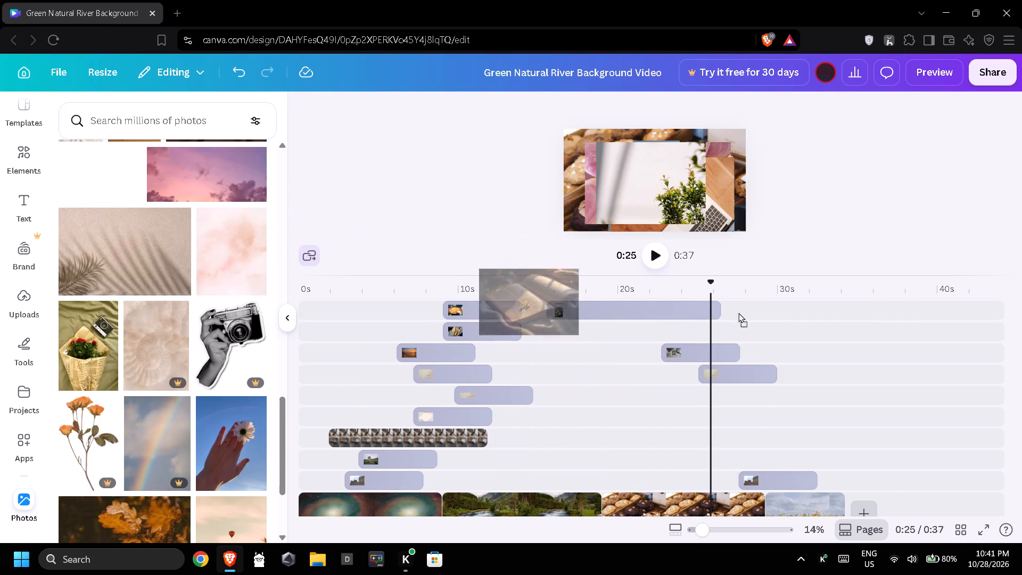
{"action": "left_click_drag", "start_coordinate": [738, 313], "coordinate": [630, 345]}
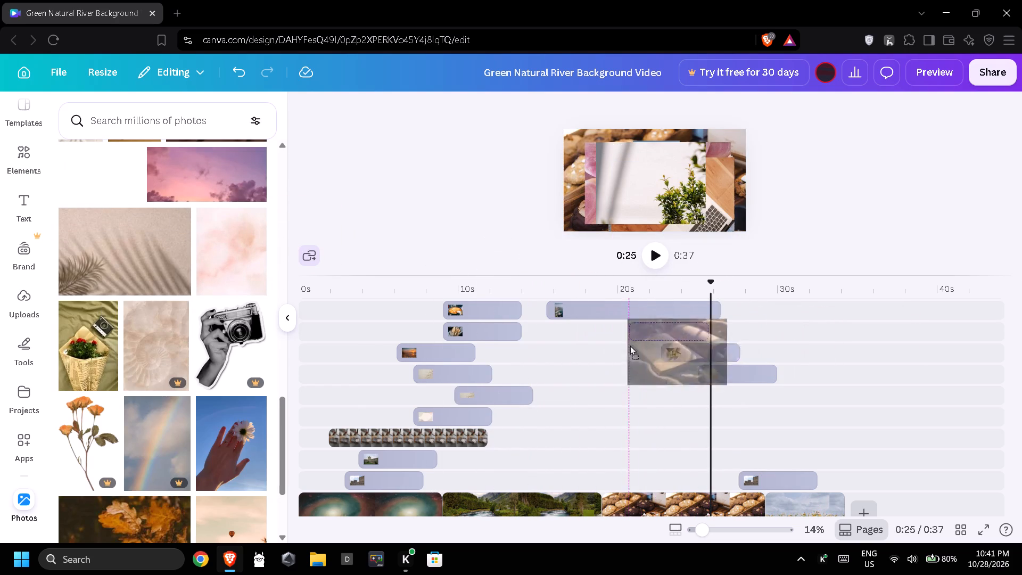
{"action": "left_click_drag", "start_coordinate": [630, 345], "coordinate": [558, 345]}
{"action": "left_click_drag", "start_coordinate": [526, 351], "coordinate": [568, 361]}
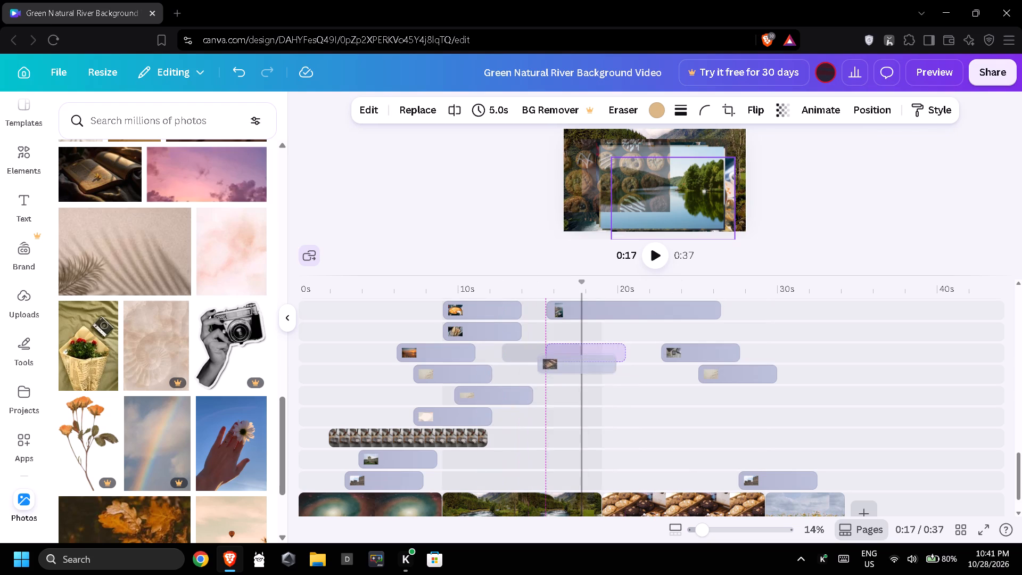
{"action": "left_click_drag", "start_coordinate": [568, 361], "coordinate": [608, 360]}
{"action": "scroll", "coordinate": [609, 359], "scroll_direction": "down", "scroll_amount": 4}
{"action": "scroll", "coordinate": [609, 359], "scroll_direction": "up", "scroll_amount": 4}
{"action": "scroll", "coordinate": [609, 356], "scroll_direction": "down", "scroll_amount": 5}
{"action": "scroll", "coordinate": [608, 355], "scroll_direction": "up", "scroll_amount": 5}
{"action": "scroll", "coordinate": [606, 350], "scroll_direction": "down", "scroll_amount": 5}
{"action": "scroll", "coordinate": [605, 349], "scroll_direction": "up", "scroll_amount": 3}
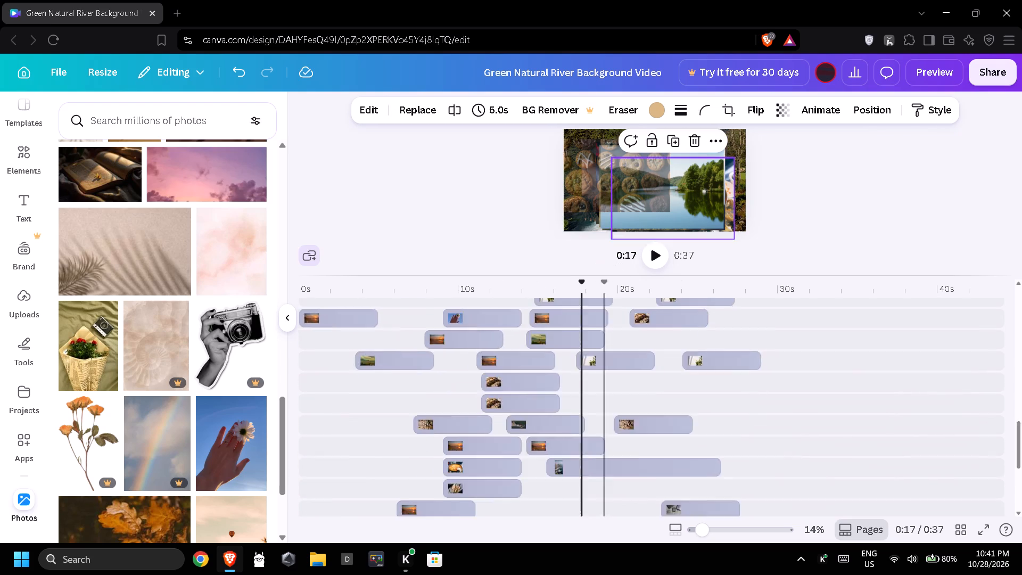
{"action": "scroll", "coordinate": [604, 346], "scroll_direction": "down", "scroll_amount": 4}
{"action": "left_click_drag", "start_coordinate": [603, 335], "coordinate": [564, 366]}
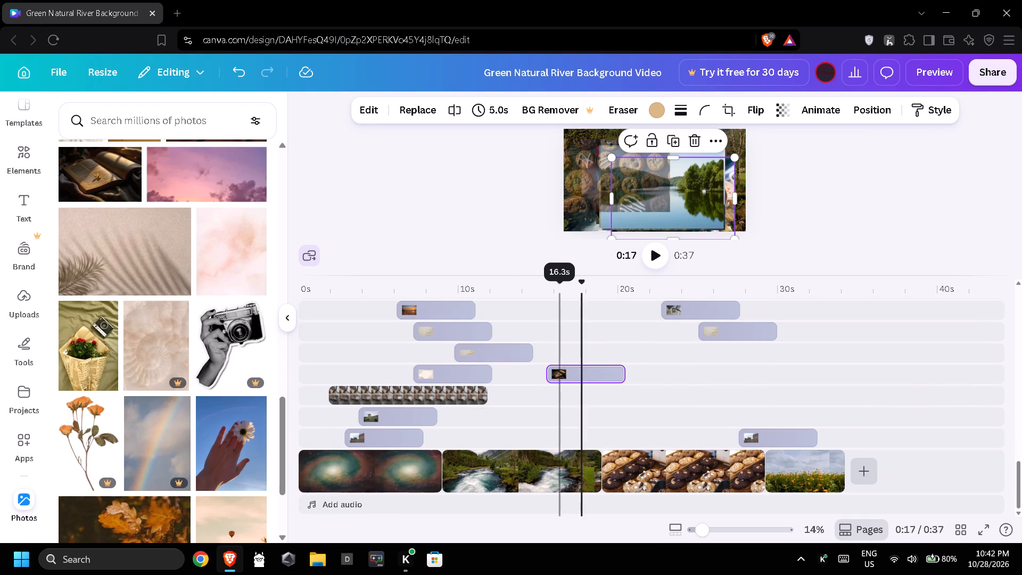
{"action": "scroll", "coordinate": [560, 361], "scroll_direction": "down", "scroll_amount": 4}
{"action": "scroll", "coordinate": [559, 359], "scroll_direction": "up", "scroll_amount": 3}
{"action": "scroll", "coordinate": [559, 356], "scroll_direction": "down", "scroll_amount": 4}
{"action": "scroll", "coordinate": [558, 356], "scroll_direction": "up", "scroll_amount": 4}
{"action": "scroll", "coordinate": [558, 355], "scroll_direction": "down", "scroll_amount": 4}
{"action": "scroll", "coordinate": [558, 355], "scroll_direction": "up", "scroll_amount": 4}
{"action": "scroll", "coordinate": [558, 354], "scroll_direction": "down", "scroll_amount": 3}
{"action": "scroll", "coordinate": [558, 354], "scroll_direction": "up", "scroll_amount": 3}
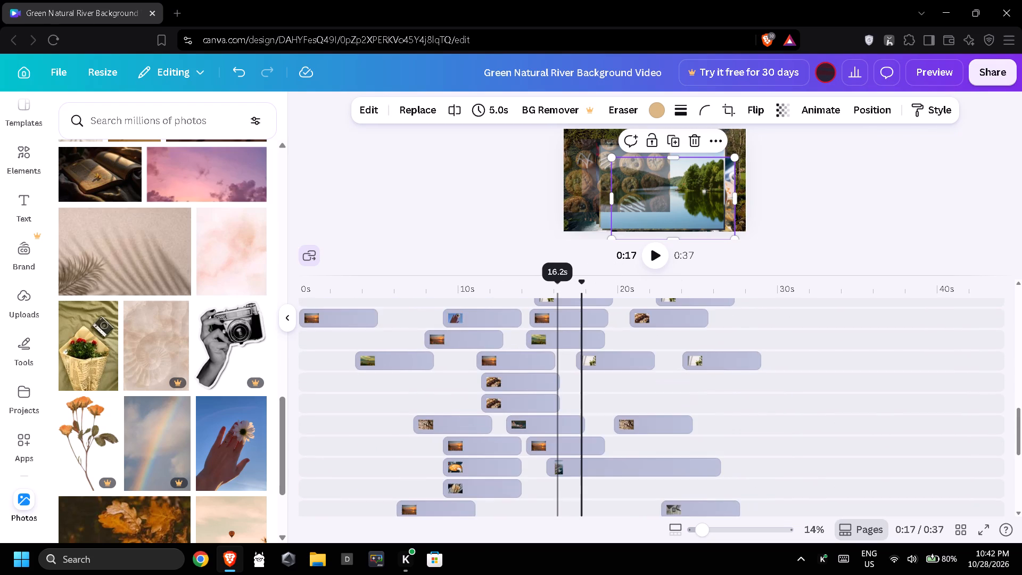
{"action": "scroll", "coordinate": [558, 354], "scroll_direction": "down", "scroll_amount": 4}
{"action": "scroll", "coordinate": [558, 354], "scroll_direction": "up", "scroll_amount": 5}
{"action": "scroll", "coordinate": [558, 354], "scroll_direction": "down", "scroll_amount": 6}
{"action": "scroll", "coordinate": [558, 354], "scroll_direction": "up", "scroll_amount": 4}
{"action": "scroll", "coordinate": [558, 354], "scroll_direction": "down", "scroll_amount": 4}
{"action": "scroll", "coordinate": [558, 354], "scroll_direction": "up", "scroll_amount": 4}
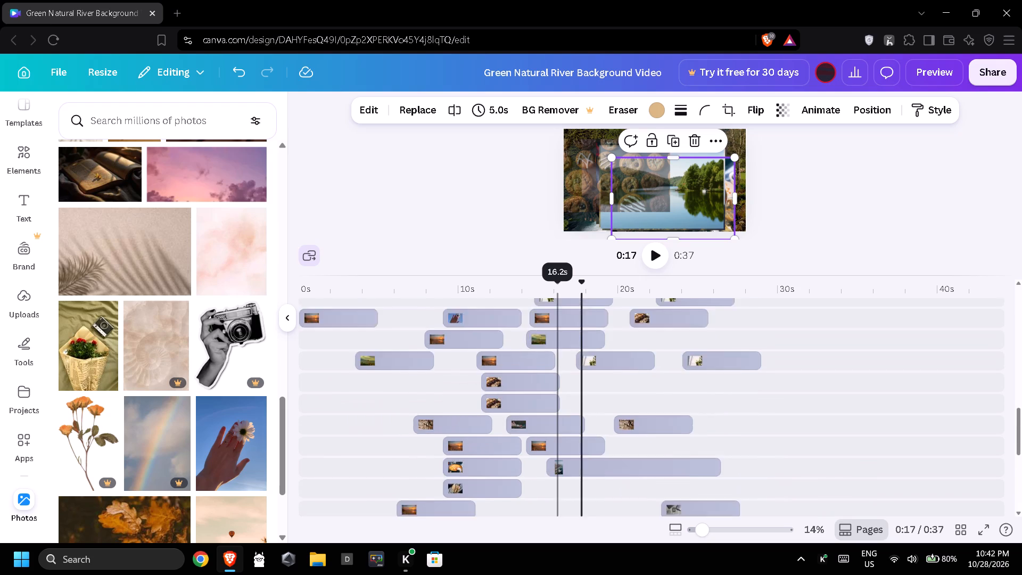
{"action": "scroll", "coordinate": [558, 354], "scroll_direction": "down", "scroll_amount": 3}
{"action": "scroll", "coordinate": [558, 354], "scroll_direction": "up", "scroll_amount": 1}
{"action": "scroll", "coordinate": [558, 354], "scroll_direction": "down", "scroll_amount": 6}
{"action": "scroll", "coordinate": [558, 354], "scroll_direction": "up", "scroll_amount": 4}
Move the white plant clip at about 14.5 s to about 21.5 s on the layer above, beside the 13 s cookies clip.
{"action": "left_click_drag", "start_coordinate": [558, 353], "coordinate": [627, 343]}
{"action": "left_click_drag", "start_coordinate": [570, 363], "coordinate": [672, 362]}
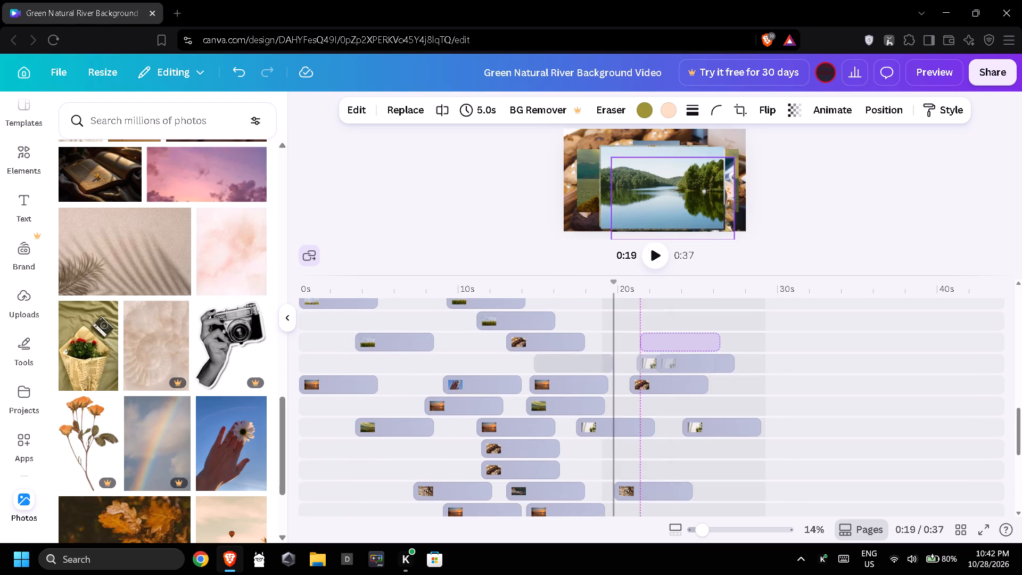
{"action": "left_click_drag", "start_coordinate": [566, 362], "coordinate": [555, 363]}
{"action": "left_click_drag", "start_coordinate": [527, 372], "coordinate": [726, 378]}
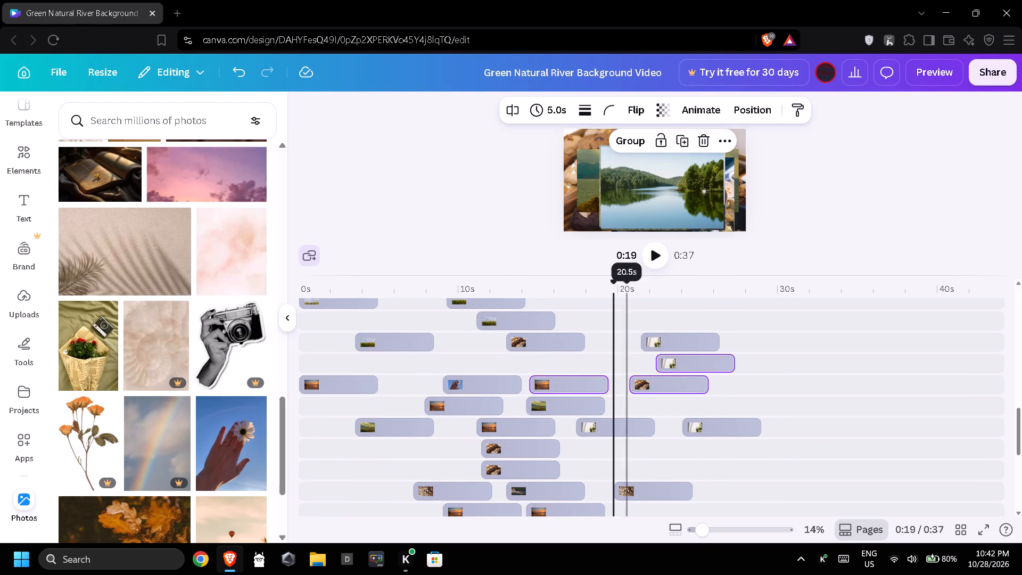
Move the 14 s green field clip to about 18 s on a new layer above the 0 s sunset clip's layer.
{"action": "left_click_drag", "start_coordinate": [539, 406], "coordinate": [598, 364]}
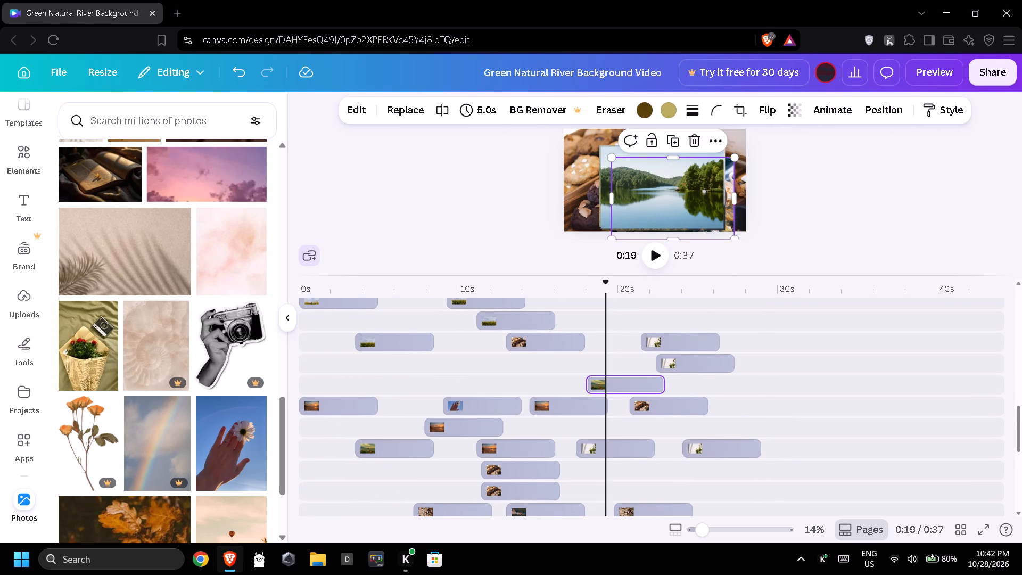
{"action": "left_click_drag", "start_coordinate": [609, 384], "coordinate": [555, 377]}
Move the 25 s beige clip to about 14 s on the 9 s car seat bag clip's layer.
{"action": "scroll", "coordinate": [566, 376], "scroll_direction": "down", "scroll_amount": 5}
{"action": "scroll", "coordinate": [566, 376], "scroll_direction": "up", "scroll_amount": 4}
{"action": "scroll", "coordinate": [566, 376], "scroll_direction": "down", "scroll_amount": 4}
{"action": "scroll", "coordinate": [566, 376], "scroll_direction": "up", "scroll_amount": 3}
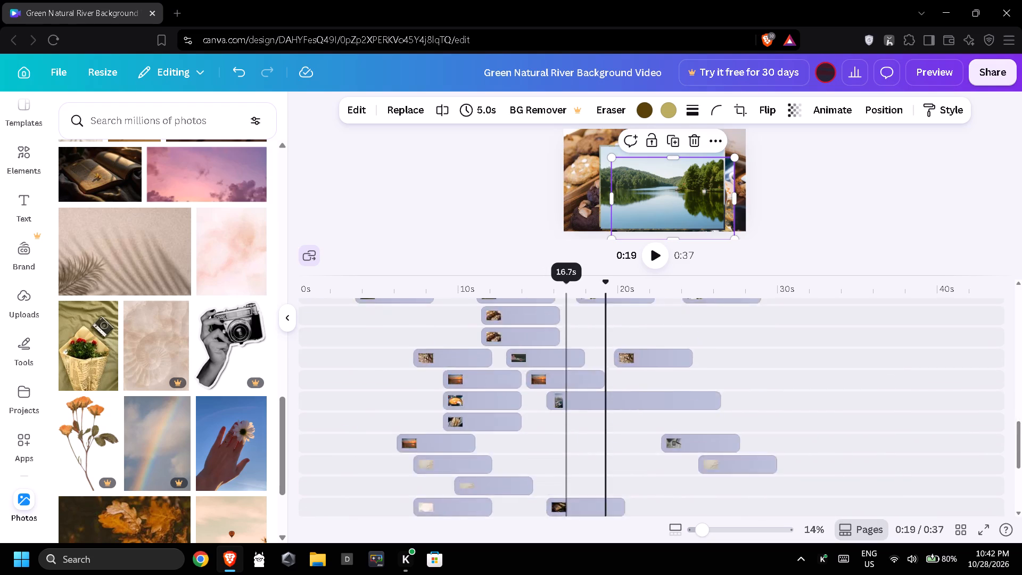
{"action": "scroll", "coordinate": [566, 375], "scroll_direction": "down", "scroll_amount": 4}
{"action": "scroll", "coordinate": [566, 375], "scroll_direction": "up", "scroll_amount": 1}
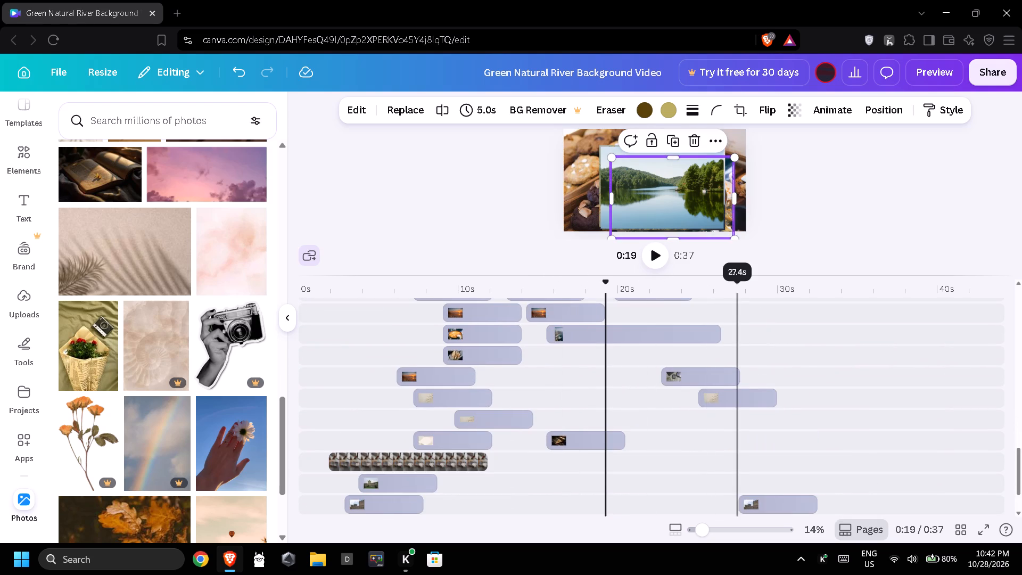
{"action": "left_click_drag", "start_coordinate": [740, 396], "coordinate": [641, 399]}
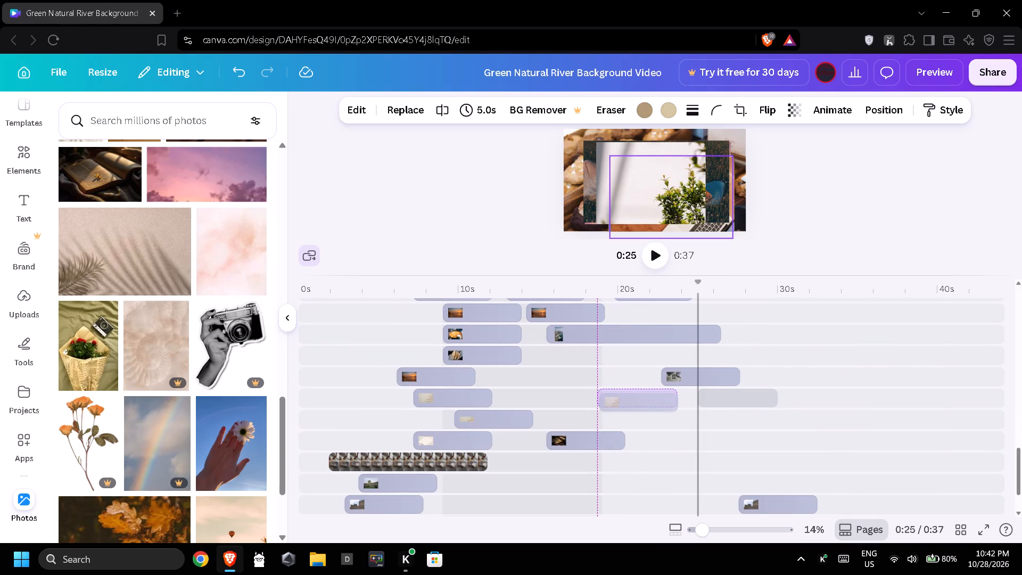
{"action": "left_click_drag", "start_coordinate": [641, 399], "coordinate": [649, 374]}
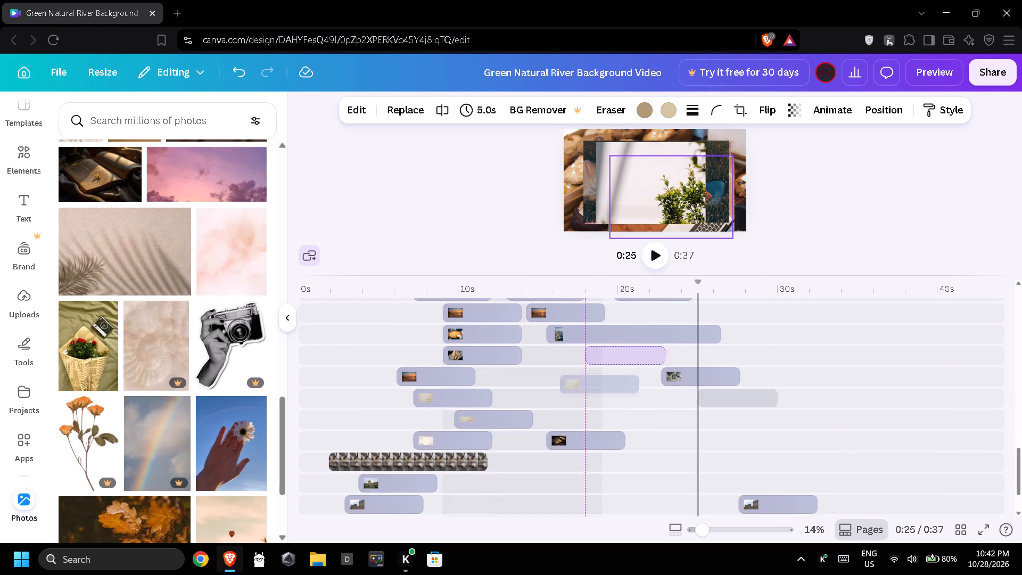
{"action": "left_click_drag", "start_coordinate": [649, 374], "coordinate": [564, 390]}
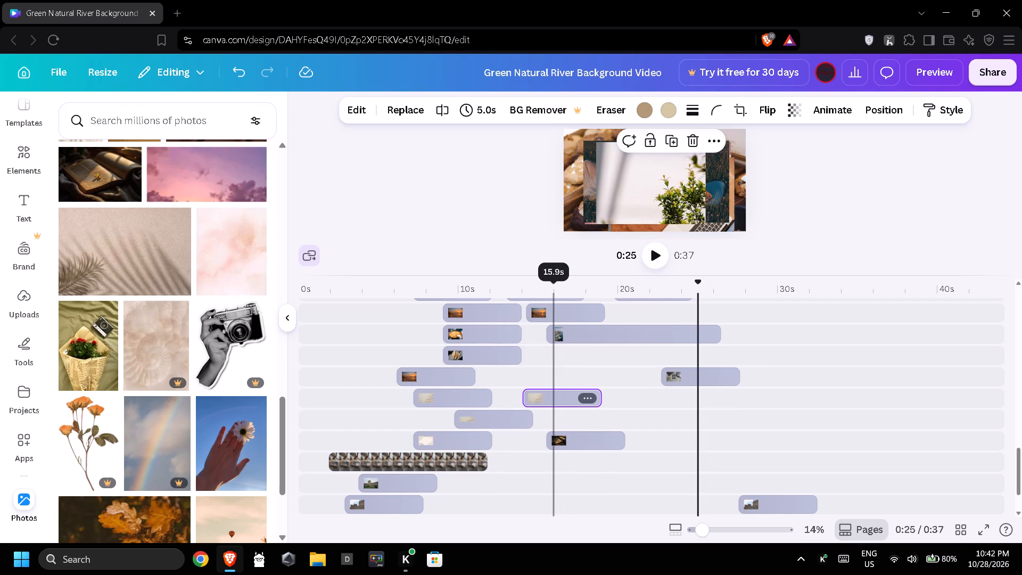
{"action": "left_click_drag", "start_coordinate": [554, 390], "coordinate": [494, 372]}
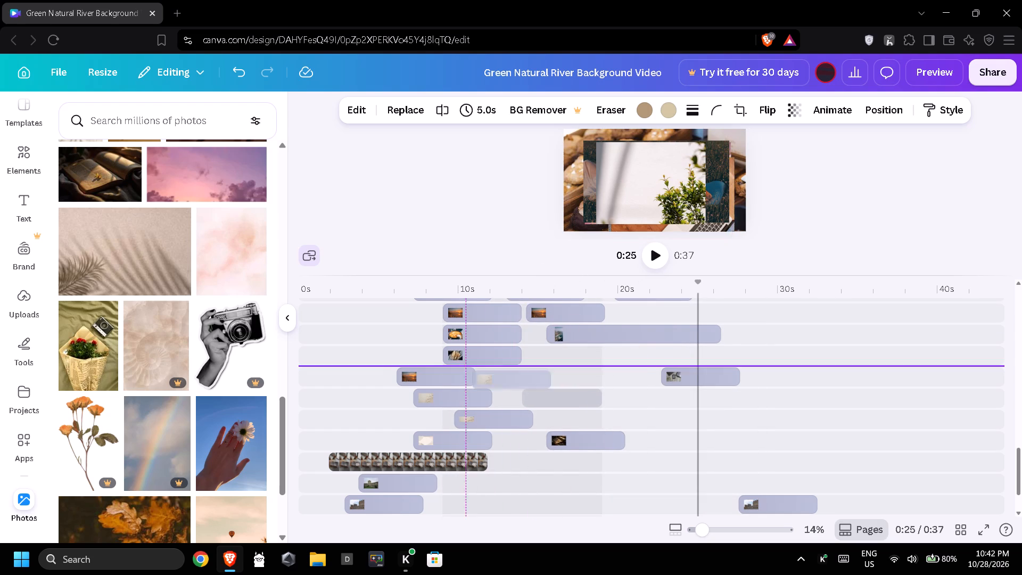
{"action": "left_click_drag", "start_coordinate": [494, 372], "coordinate": [555, 363]}
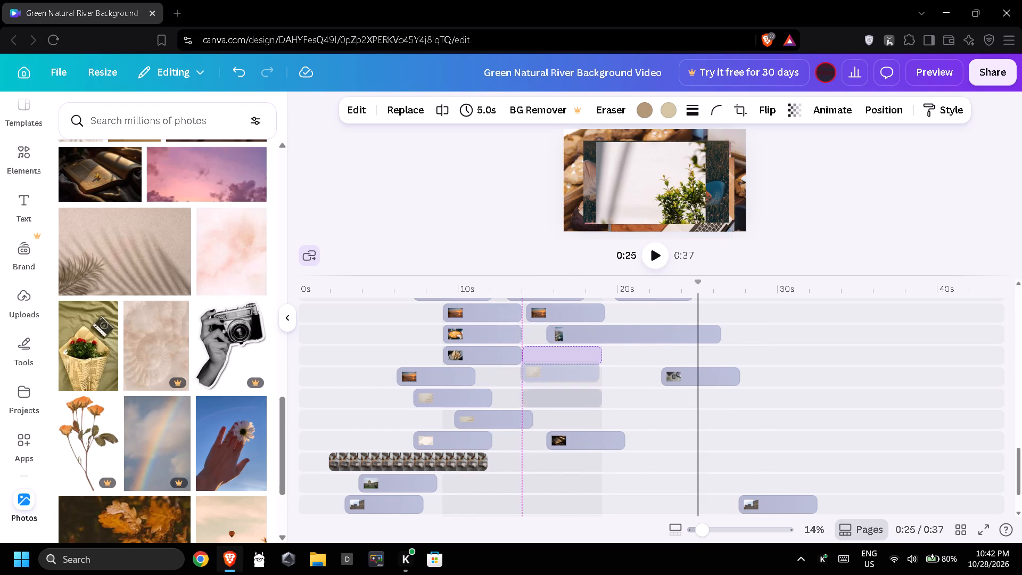
{"action": "left_click_drag", "start_coordinate": [555, 363], "coordinate": [557, 363]}
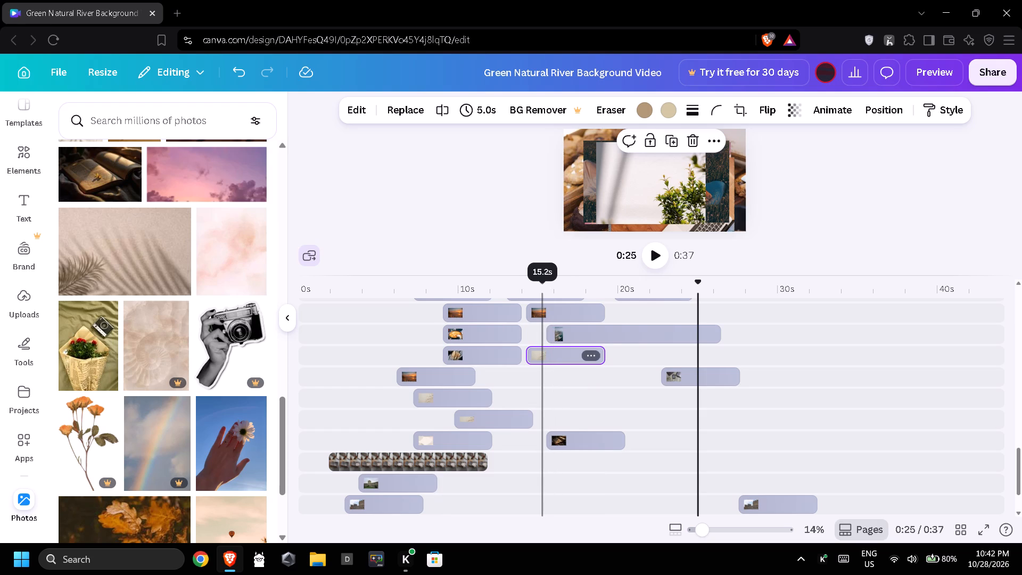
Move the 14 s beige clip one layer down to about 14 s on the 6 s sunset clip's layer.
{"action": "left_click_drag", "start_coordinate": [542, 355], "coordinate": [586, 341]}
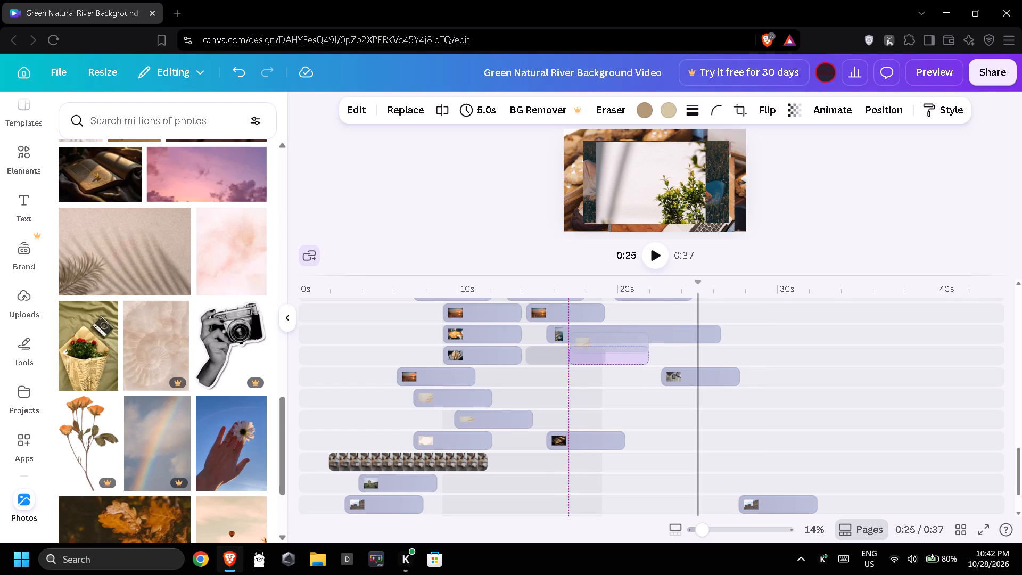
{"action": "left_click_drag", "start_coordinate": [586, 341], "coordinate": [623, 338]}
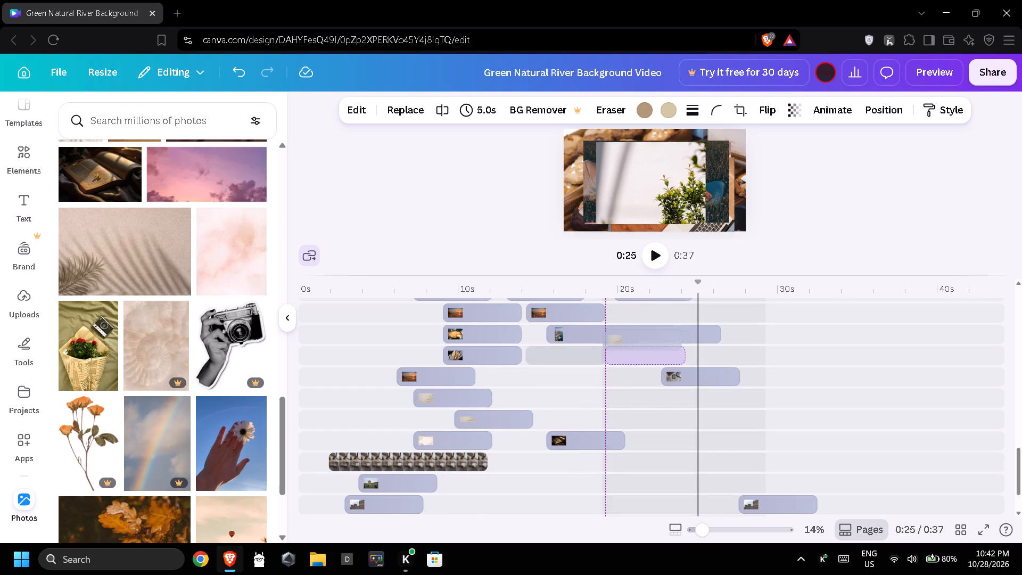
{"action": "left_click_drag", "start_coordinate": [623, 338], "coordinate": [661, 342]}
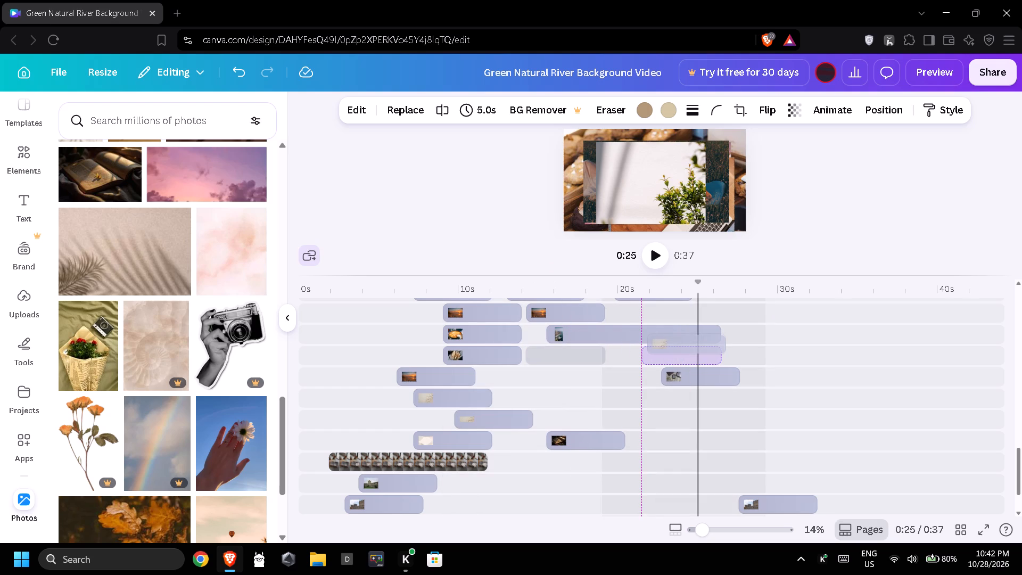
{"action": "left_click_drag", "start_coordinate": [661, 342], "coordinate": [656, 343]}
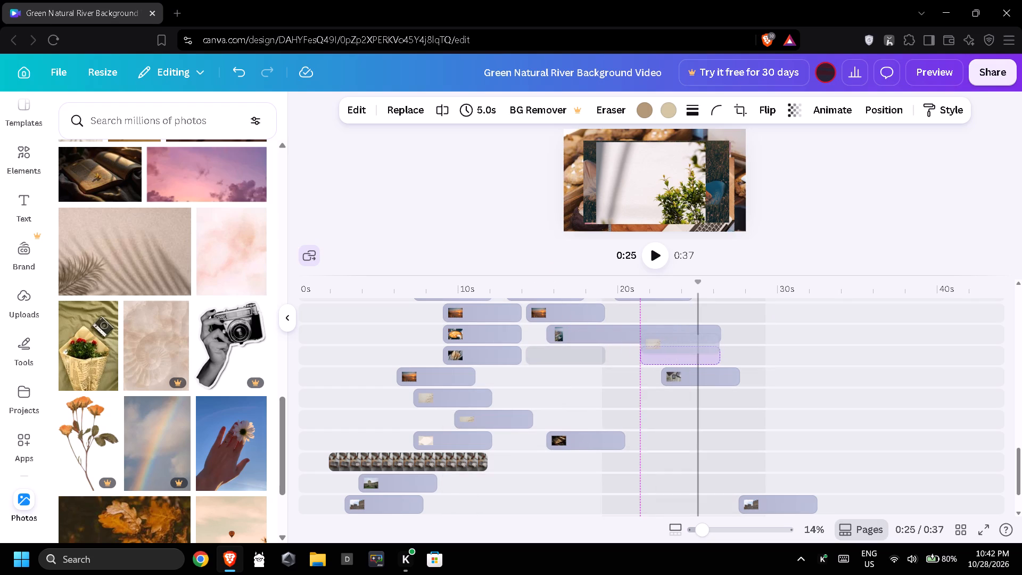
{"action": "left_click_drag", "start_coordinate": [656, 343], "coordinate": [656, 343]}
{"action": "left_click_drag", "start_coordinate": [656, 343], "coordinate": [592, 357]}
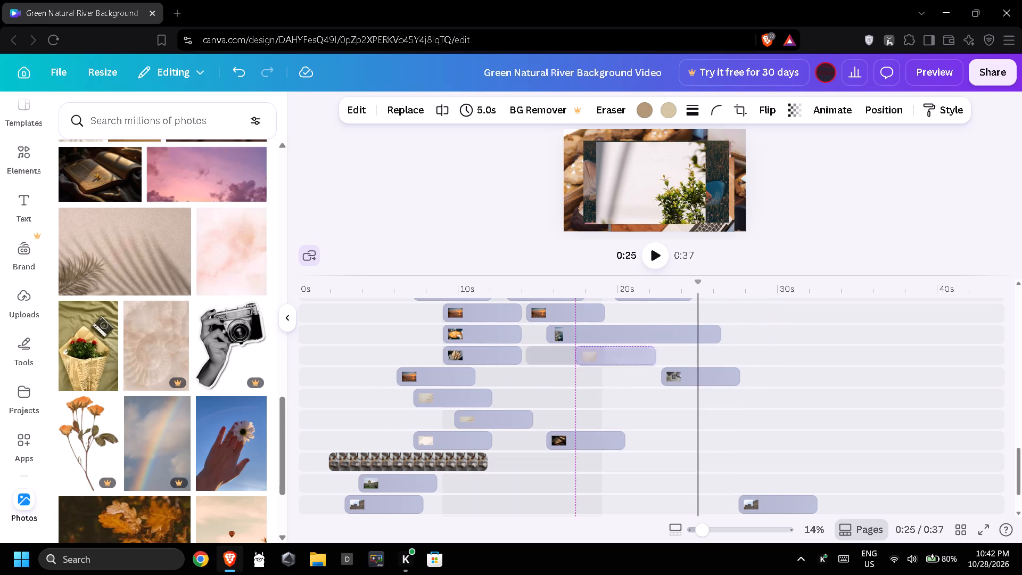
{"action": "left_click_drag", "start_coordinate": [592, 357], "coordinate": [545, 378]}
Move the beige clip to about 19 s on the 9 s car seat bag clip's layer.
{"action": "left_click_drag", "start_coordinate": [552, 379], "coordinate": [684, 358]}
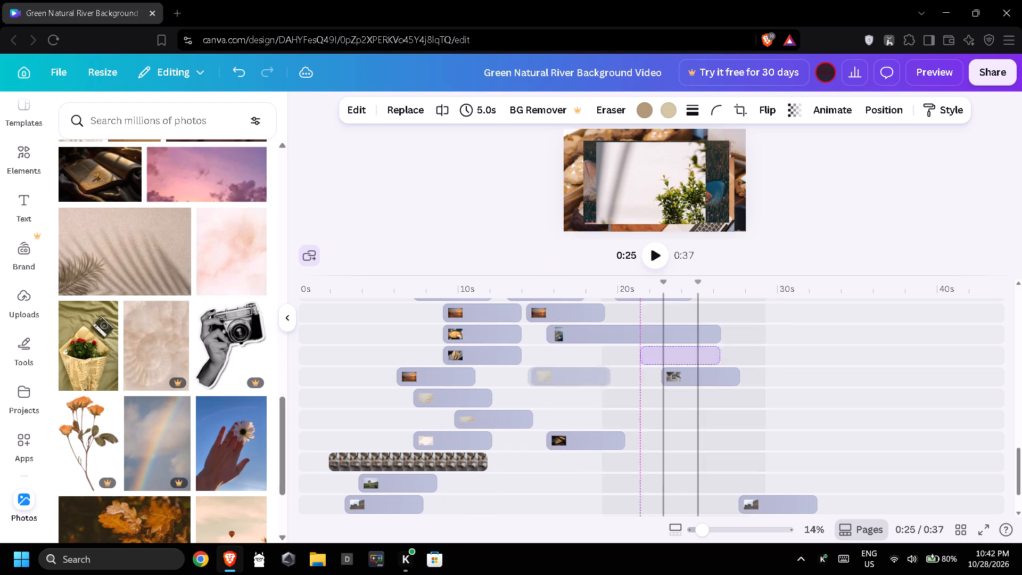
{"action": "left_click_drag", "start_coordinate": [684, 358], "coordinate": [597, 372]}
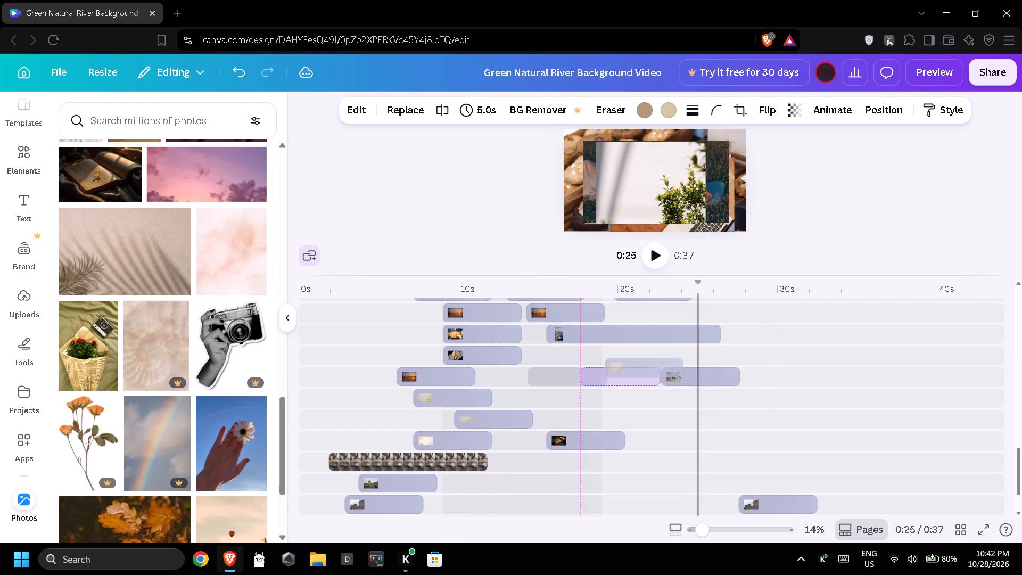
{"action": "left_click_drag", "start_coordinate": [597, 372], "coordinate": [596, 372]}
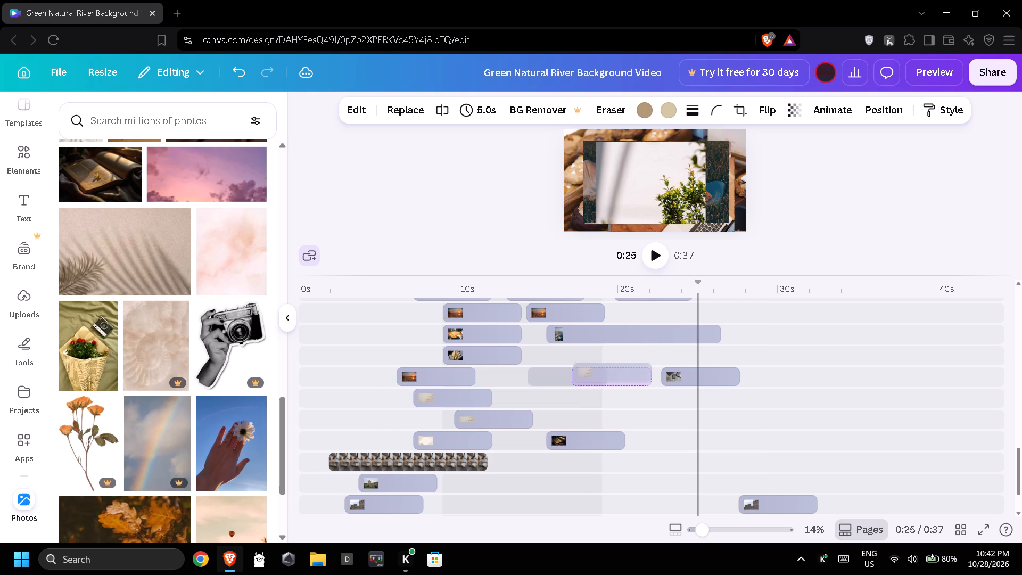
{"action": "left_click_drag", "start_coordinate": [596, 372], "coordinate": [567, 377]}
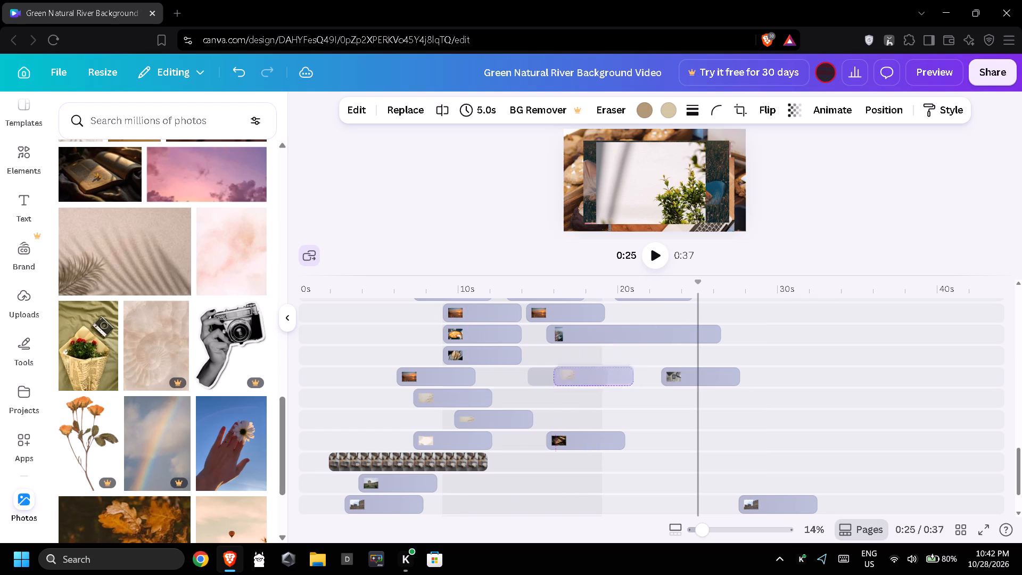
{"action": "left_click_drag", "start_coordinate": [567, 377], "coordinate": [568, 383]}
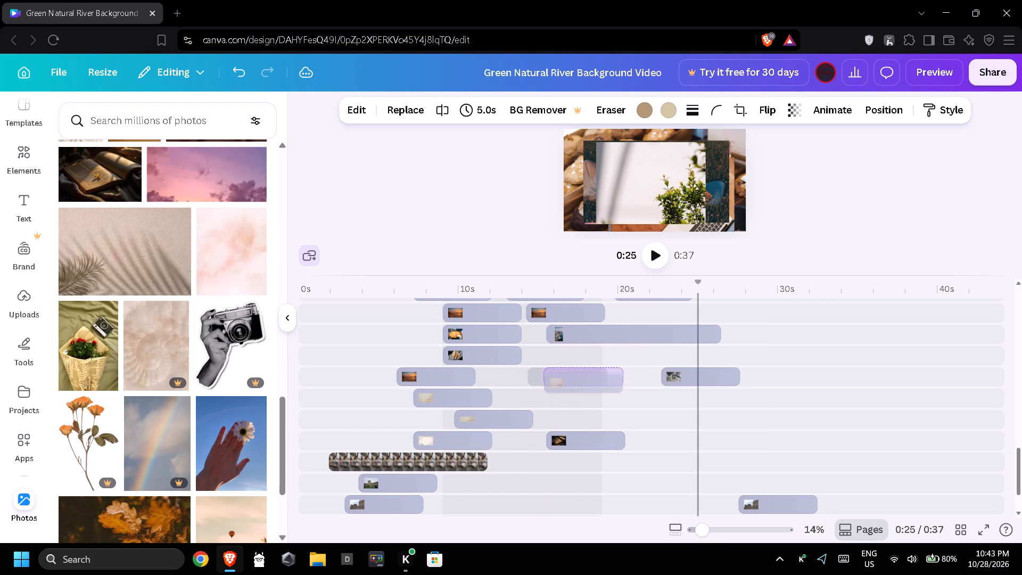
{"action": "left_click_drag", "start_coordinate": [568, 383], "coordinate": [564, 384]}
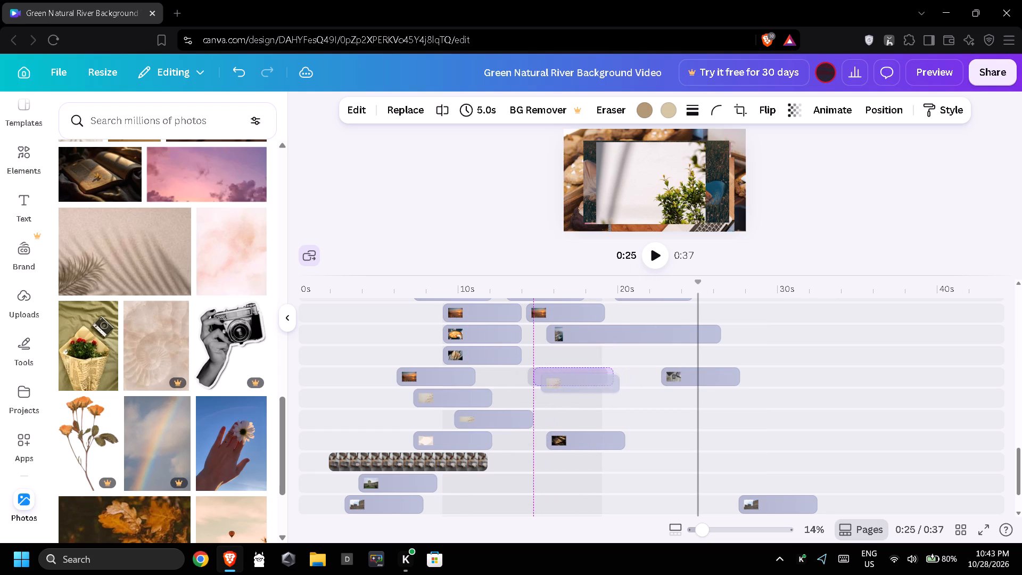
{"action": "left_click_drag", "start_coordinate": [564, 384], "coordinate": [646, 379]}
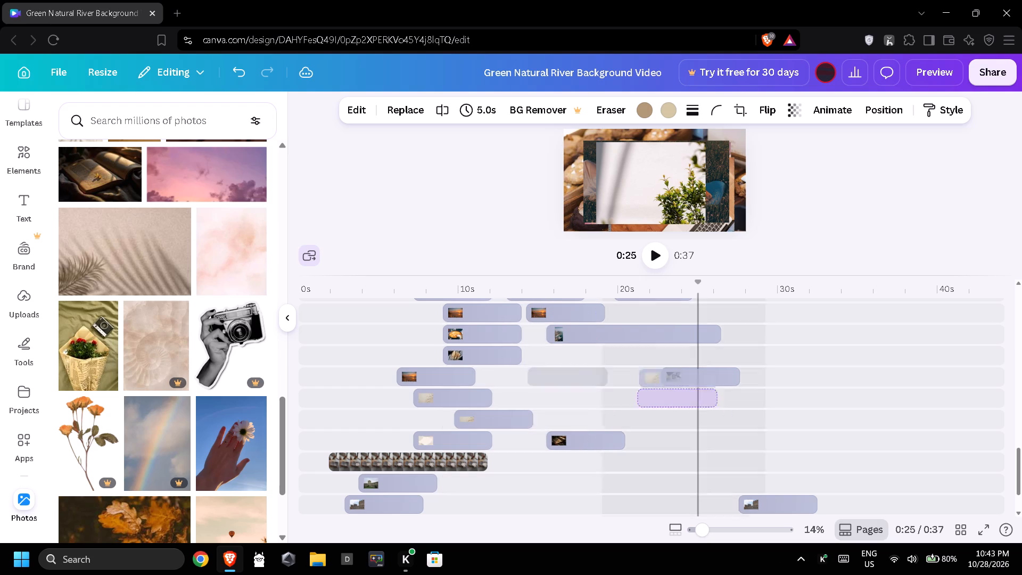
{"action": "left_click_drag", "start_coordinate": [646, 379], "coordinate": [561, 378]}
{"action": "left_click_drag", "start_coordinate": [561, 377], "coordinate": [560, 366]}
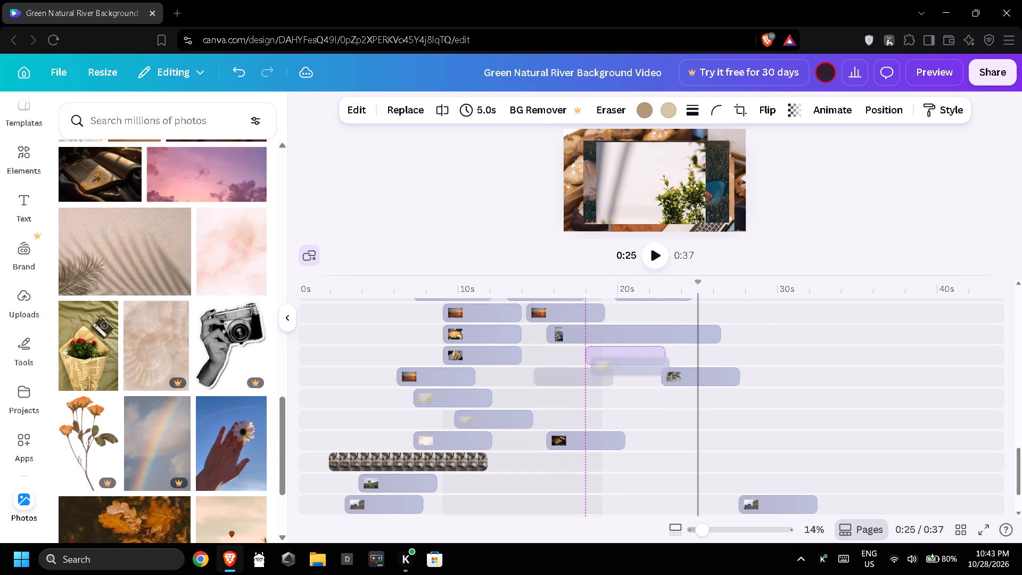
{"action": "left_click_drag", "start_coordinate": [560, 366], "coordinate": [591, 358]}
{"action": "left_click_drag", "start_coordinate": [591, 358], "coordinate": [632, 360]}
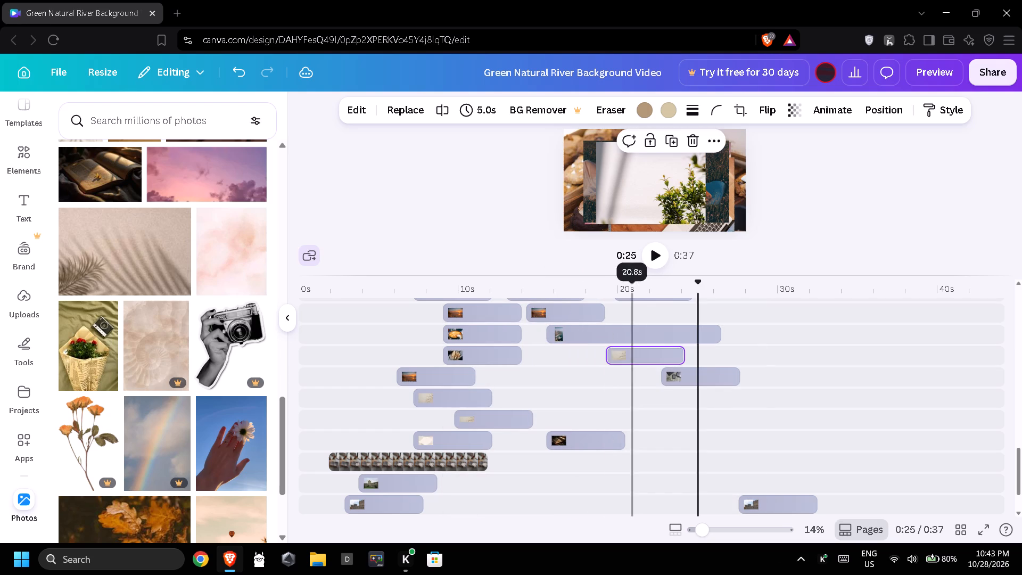
Move the 19 s beige clip to about 14 s on the 6 s sunset clip's layer.
{"action": "left_click_drag", "start_coordinate": [639, 359], "coordinate": [705, 363]}
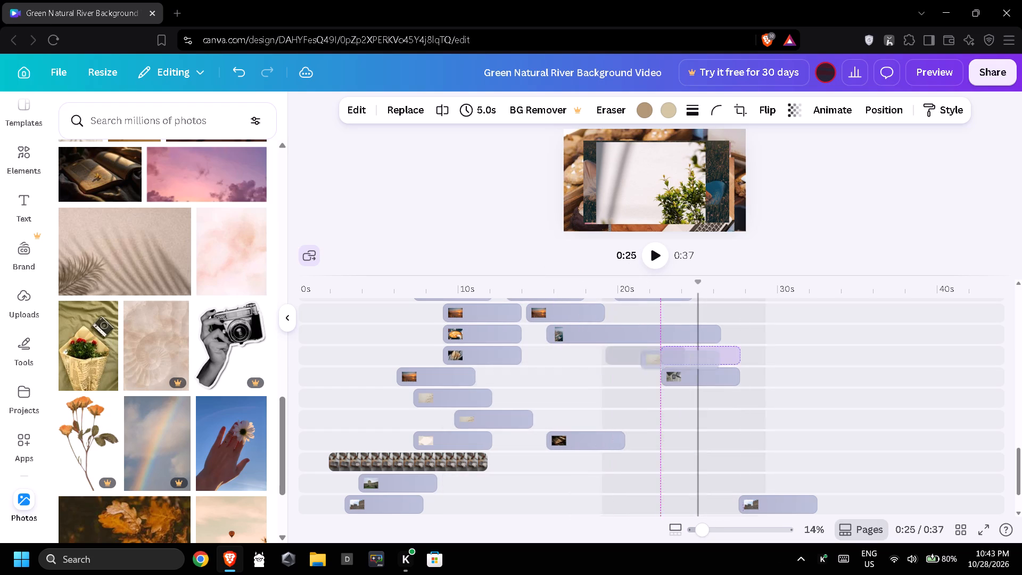
{"action": "left_click_drag", "start_coordinate": [705, 363], "coordinate": [555, 367]}
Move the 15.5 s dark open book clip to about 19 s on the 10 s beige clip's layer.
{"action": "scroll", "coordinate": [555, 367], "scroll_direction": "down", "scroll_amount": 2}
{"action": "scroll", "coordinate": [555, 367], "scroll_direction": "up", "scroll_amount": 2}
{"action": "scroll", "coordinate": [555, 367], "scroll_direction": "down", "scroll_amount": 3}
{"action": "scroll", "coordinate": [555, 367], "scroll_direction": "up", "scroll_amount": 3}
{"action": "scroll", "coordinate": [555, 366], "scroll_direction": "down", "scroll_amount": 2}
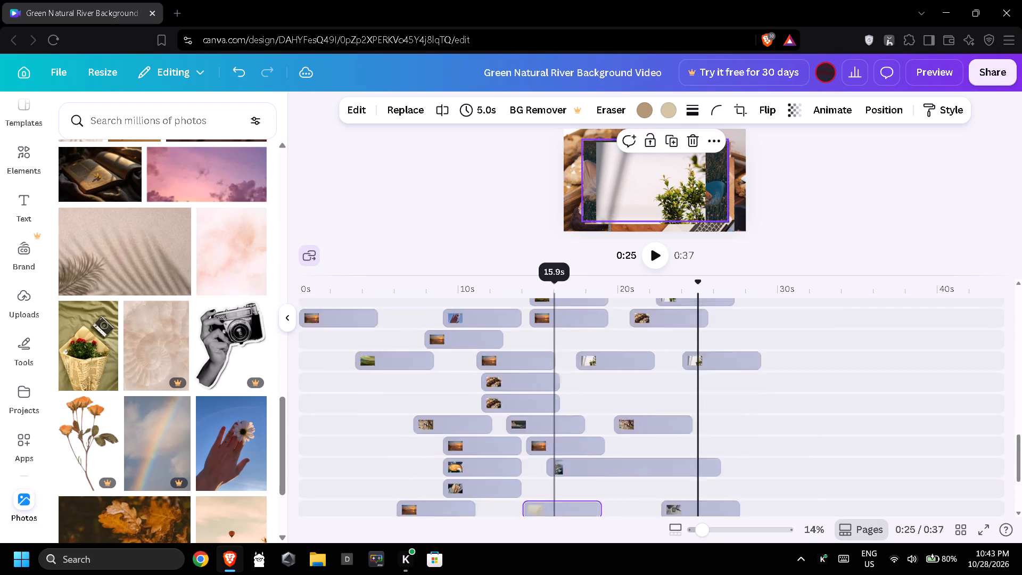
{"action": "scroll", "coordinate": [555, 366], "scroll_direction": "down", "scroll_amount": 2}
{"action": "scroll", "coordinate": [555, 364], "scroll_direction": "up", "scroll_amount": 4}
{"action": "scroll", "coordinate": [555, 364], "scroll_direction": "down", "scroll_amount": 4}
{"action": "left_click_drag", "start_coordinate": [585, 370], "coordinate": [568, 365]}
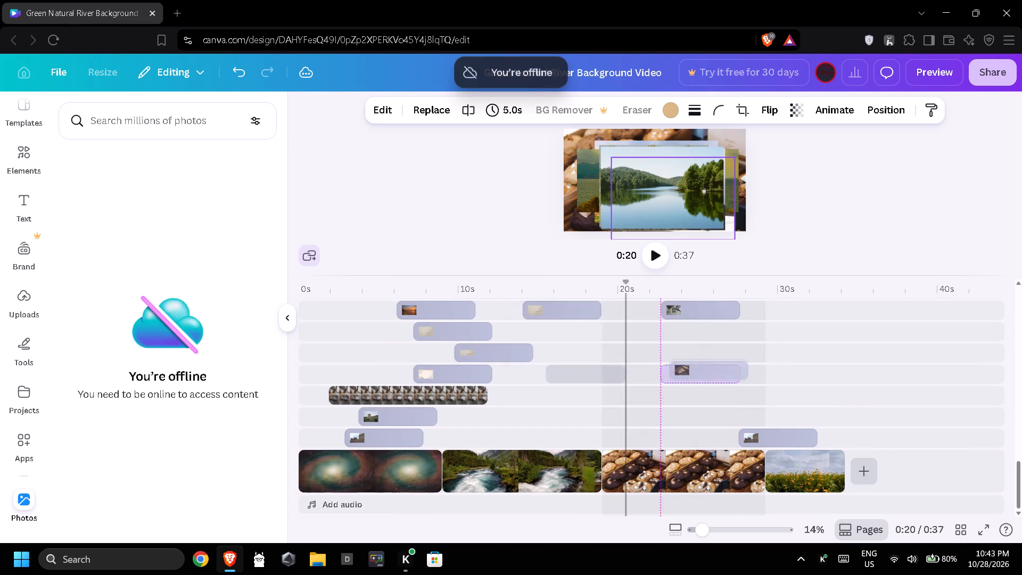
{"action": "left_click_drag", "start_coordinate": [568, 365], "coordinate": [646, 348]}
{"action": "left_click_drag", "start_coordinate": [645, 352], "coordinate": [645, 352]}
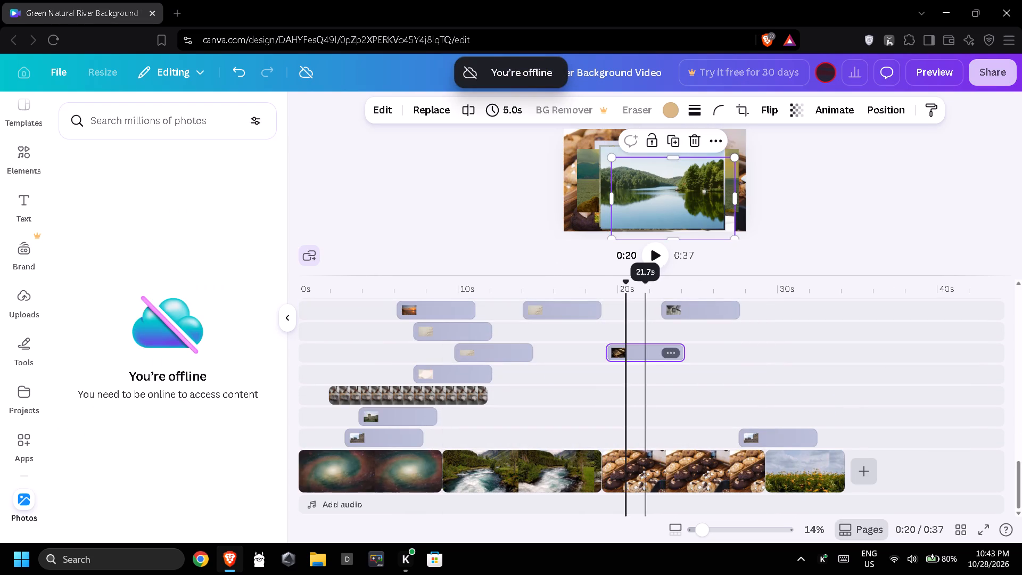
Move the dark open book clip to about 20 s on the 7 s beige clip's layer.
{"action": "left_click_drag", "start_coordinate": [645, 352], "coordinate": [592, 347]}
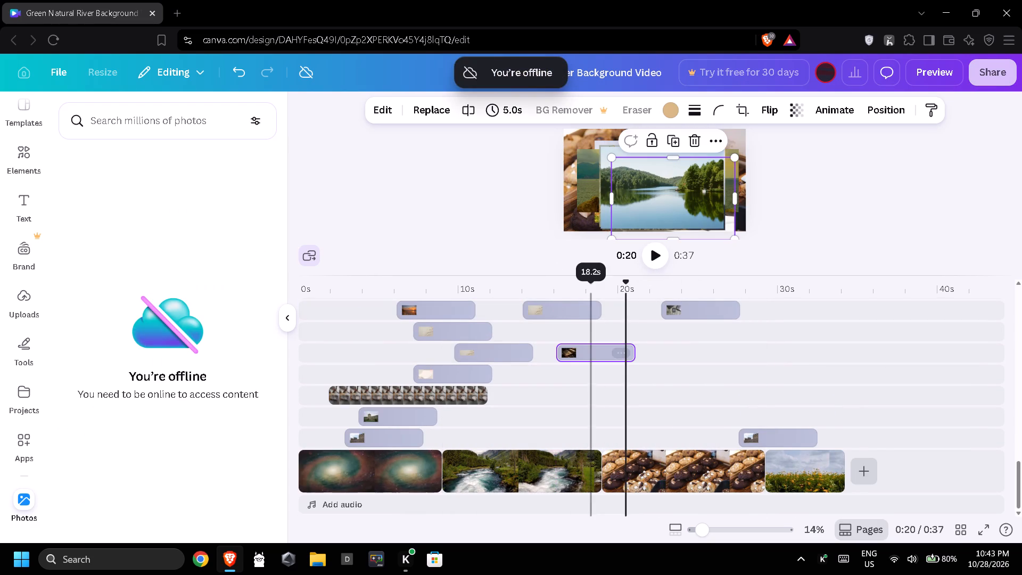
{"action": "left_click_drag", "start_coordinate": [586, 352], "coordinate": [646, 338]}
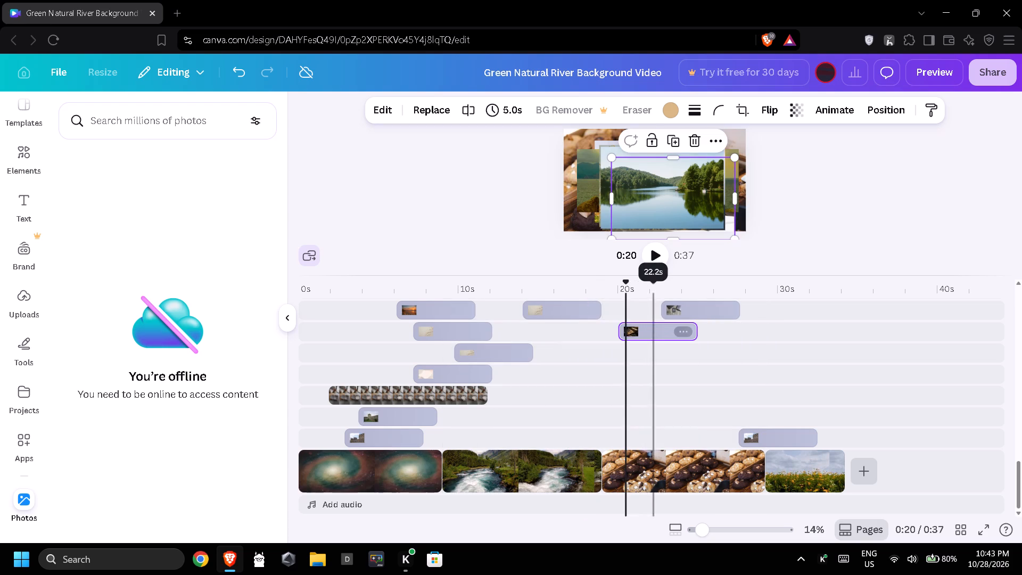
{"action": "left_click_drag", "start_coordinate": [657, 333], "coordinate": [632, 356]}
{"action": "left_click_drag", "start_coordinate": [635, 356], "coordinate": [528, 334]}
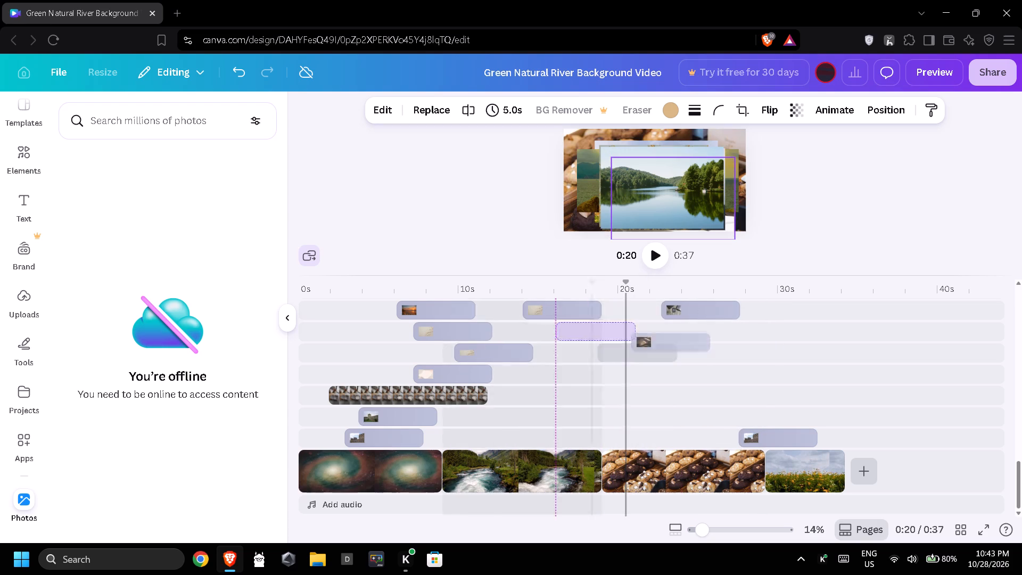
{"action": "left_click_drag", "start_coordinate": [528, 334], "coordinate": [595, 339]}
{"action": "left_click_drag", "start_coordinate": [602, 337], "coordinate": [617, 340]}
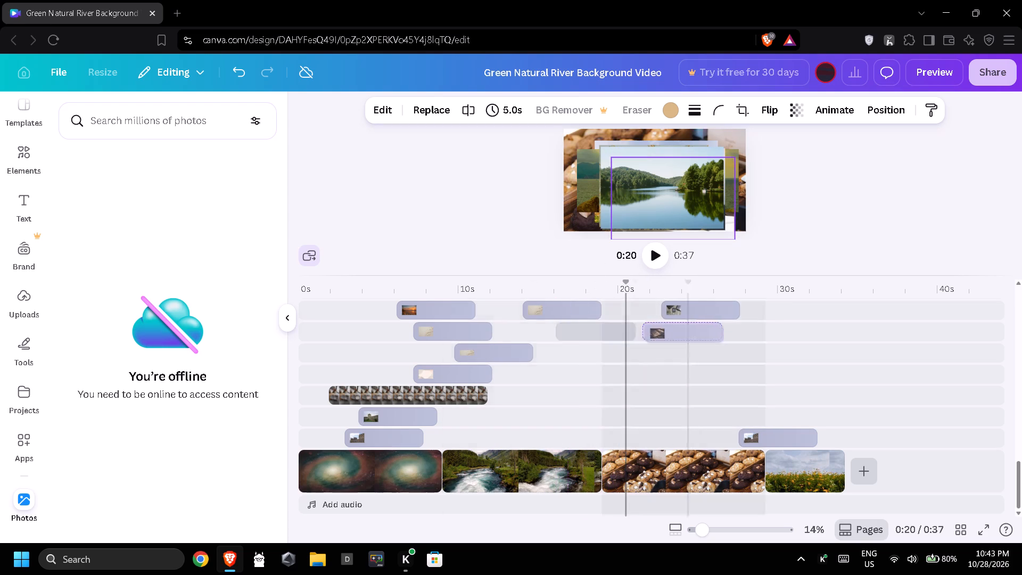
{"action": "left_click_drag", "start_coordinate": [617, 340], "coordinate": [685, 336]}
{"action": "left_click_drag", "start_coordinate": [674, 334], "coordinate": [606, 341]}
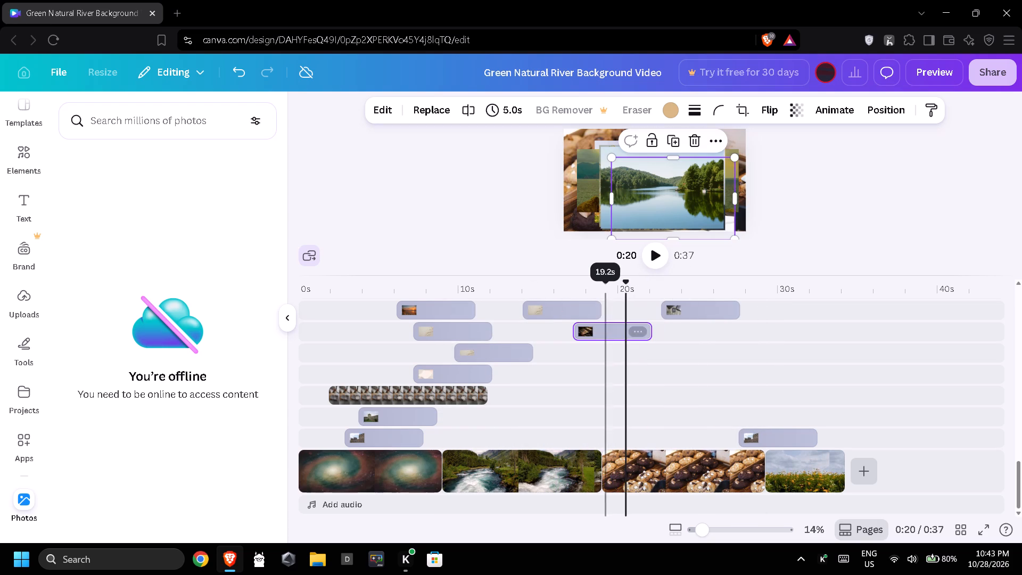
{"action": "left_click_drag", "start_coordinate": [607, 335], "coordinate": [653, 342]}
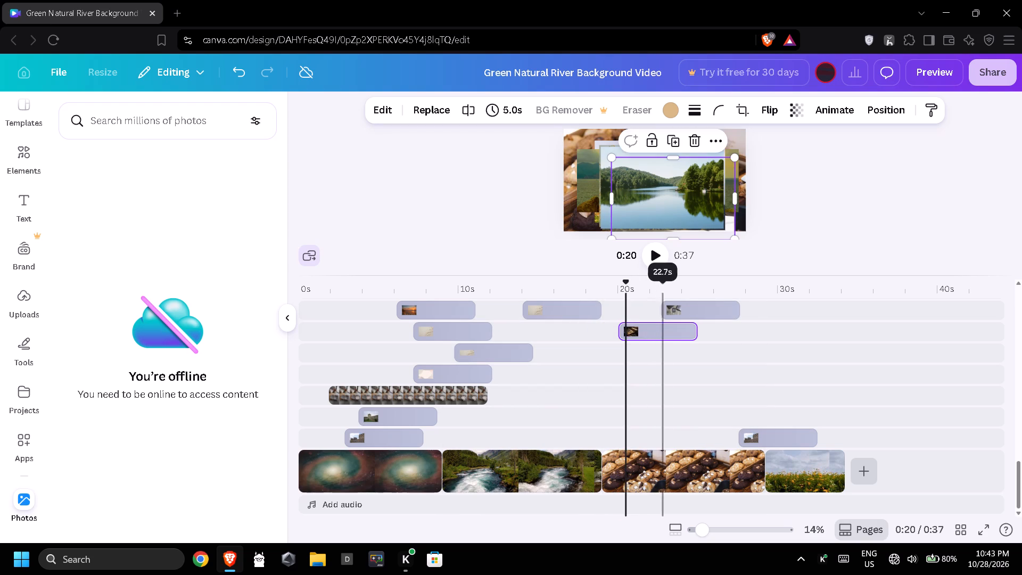
Reposition the dark open book clip at about 17 s on the 7 s beige clip's layer.
{"action": "left_click_drag", "start_coordinate": [664, 335], "coordinate": [700, 348]}
{"action": "left_click_drag", "start_coordinate": [697, 352], "coordinate": [661, 334]}
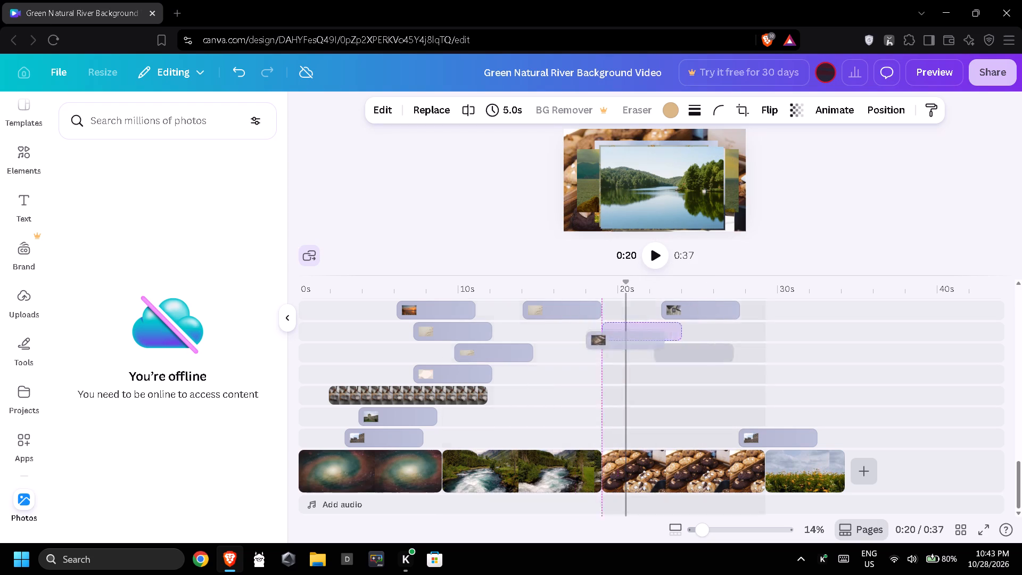
{"action": "left_click_drag", "start_coordinate": [661, 334], "coordinate": [704, 337]}
{"action": "left_click_drag", "start_coordinate": [704, 337], "coordinate": [698, 365]}
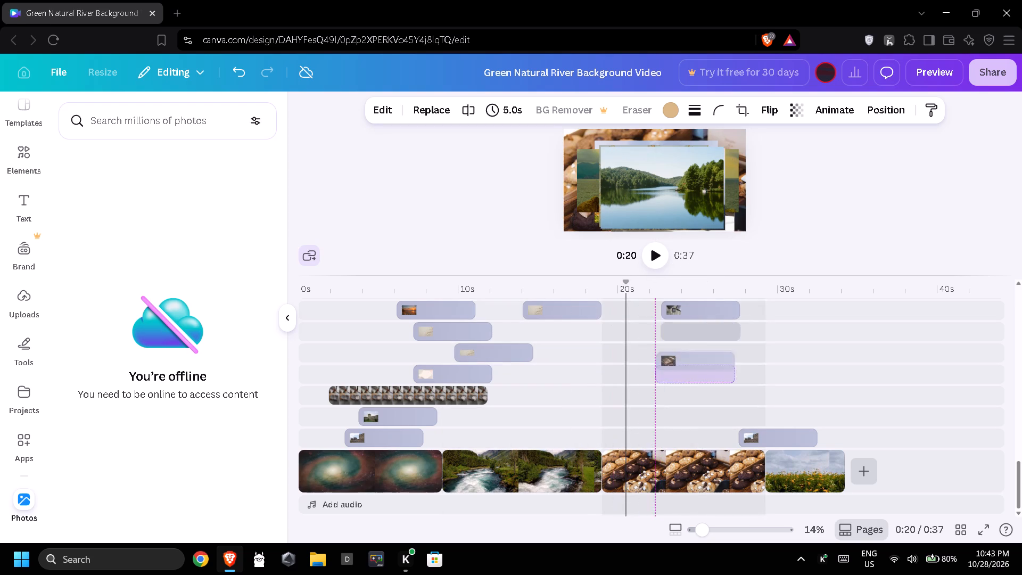
{"action": "left_click_drag", "start_coordinate": [697, 378], "coordinate": [620, 336]}
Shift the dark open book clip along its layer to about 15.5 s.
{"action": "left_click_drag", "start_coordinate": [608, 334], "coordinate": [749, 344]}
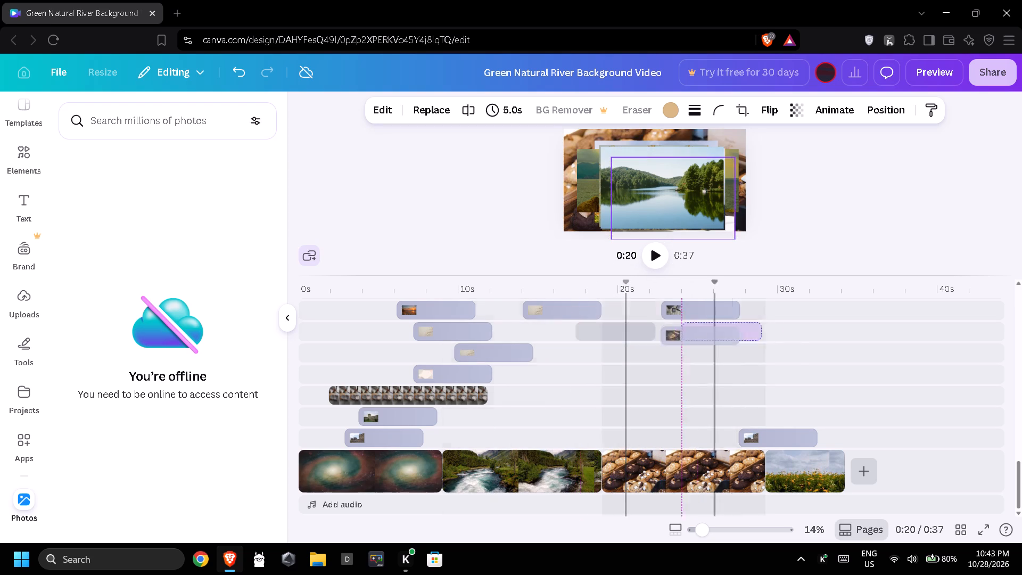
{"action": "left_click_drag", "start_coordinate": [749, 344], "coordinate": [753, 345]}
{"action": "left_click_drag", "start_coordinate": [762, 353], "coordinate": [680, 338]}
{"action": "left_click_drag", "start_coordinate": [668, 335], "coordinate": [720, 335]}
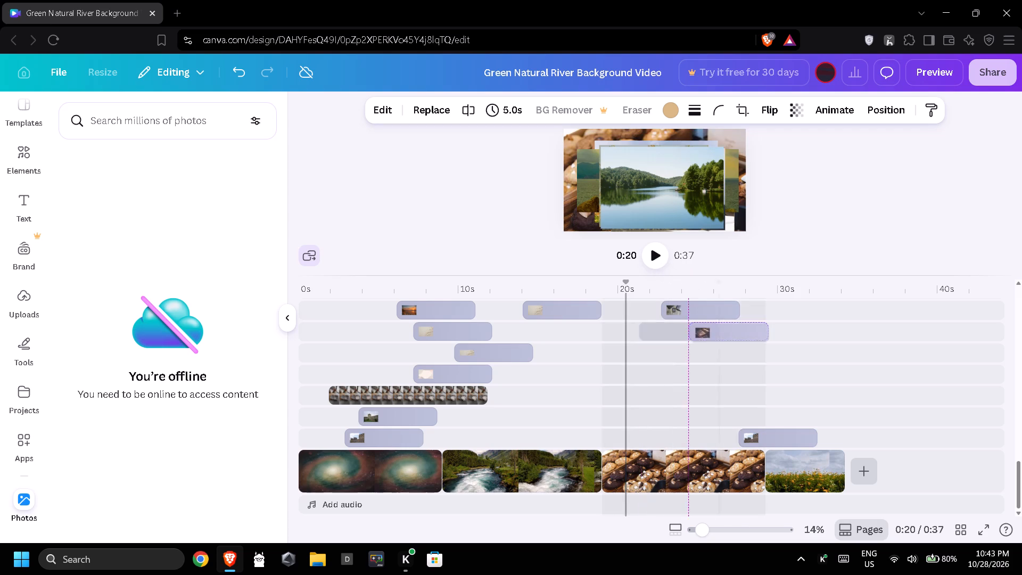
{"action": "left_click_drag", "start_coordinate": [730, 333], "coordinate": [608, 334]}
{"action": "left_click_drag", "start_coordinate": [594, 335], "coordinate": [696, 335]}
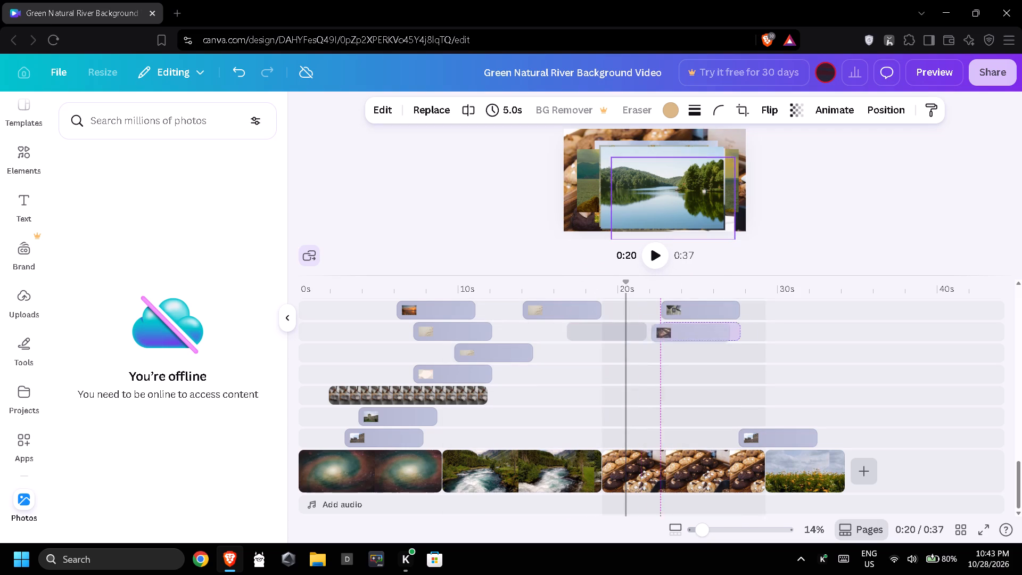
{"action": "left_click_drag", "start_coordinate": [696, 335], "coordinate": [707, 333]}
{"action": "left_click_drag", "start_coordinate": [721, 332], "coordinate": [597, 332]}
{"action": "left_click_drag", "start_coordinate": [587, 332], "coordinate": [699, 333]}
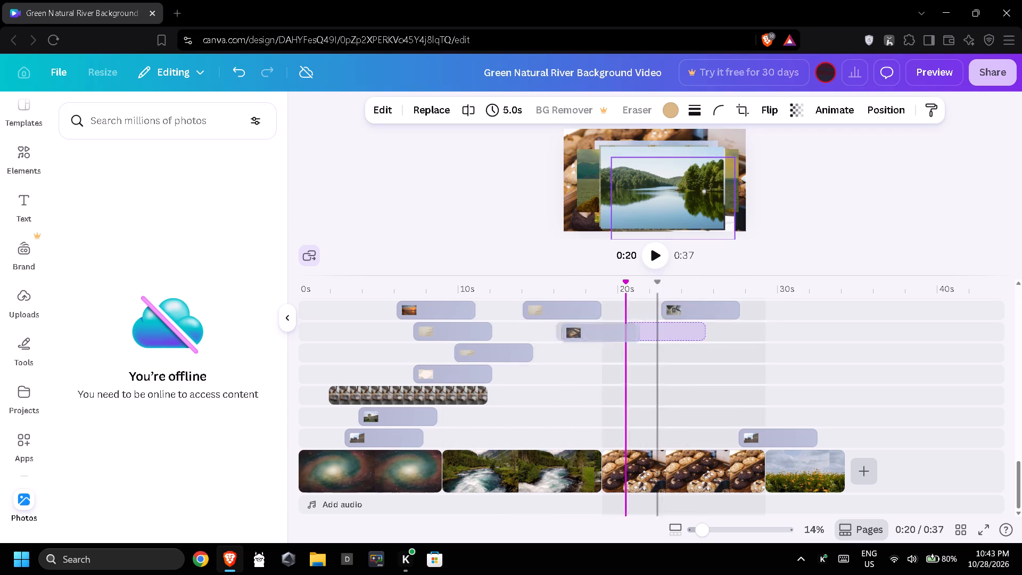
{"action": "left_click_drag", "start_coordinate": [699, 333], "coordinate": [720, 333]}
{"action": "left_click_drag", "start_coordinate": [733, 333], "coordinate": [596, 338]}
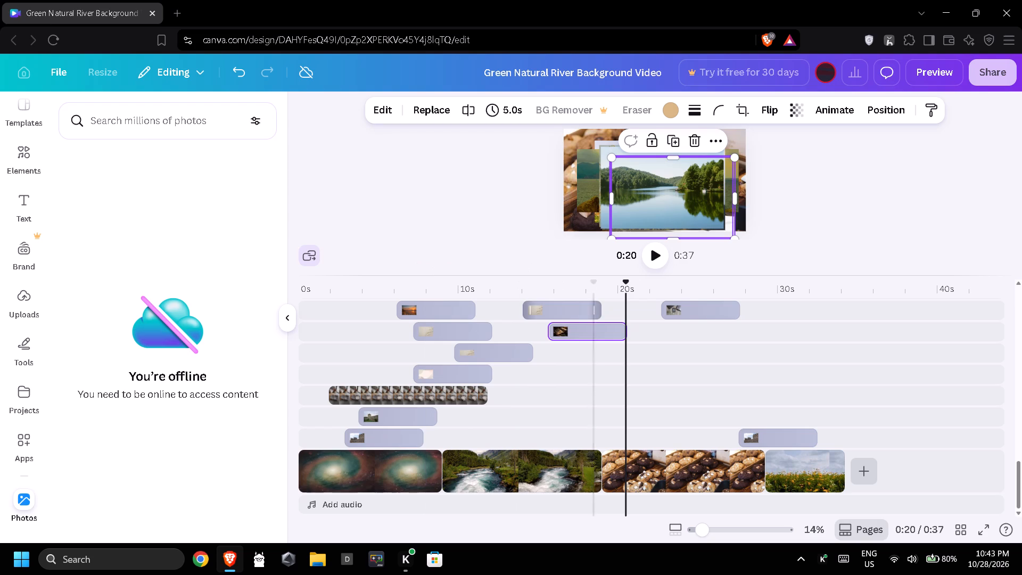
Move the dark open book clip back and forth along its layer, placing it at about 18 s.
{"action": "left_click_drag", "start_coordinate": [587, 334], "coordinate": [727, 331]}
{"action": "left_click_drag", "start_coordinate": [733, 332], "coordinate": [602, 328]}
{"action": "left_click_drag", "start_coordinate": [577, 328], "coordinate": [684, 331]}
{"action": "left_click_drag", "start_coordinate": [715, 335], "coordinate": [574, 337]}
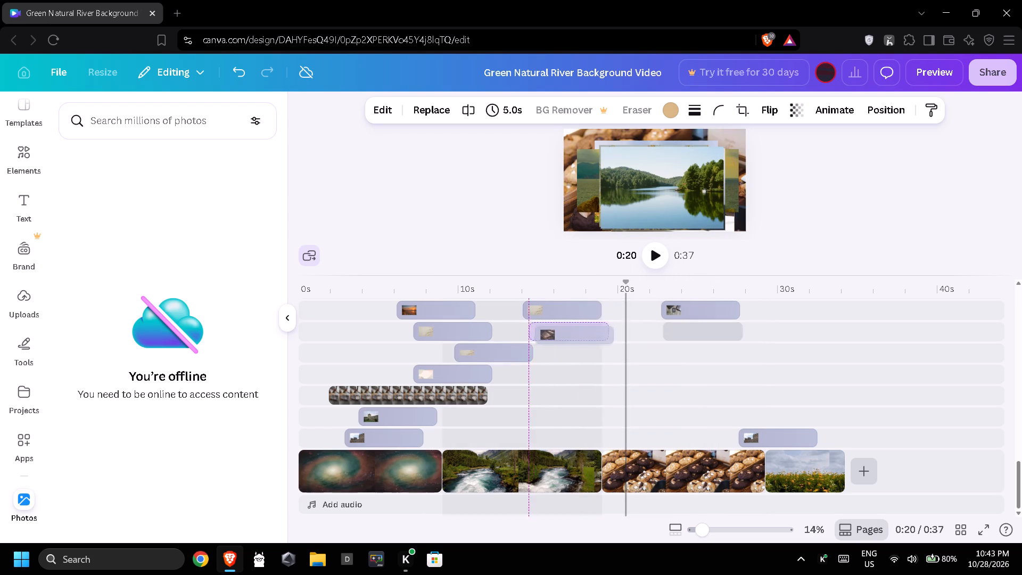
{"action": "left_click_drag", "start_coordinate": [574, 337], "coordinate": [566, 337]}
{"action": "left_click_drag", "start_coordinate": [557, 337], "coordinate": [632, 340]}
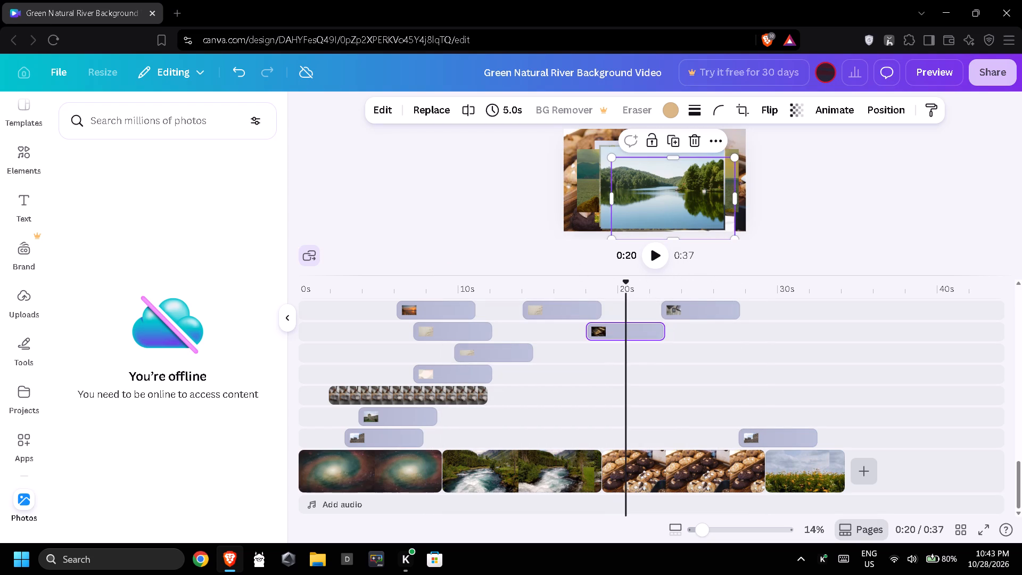
Reposition the dark open book clip on the same layer to start at about 14.7 s.
{"action": "left_click_drag", "start_coordinate": [631, 339], "coordinate": [568, 338]}
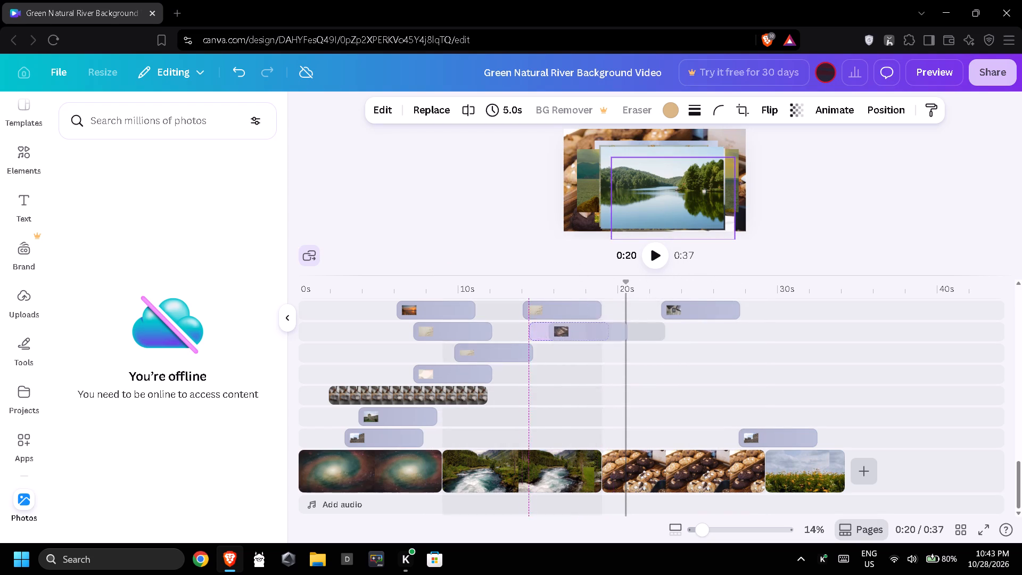
{"action": "left_click_drag", "start_coordinate": [568, 338], "coordinate": [600, 317]}
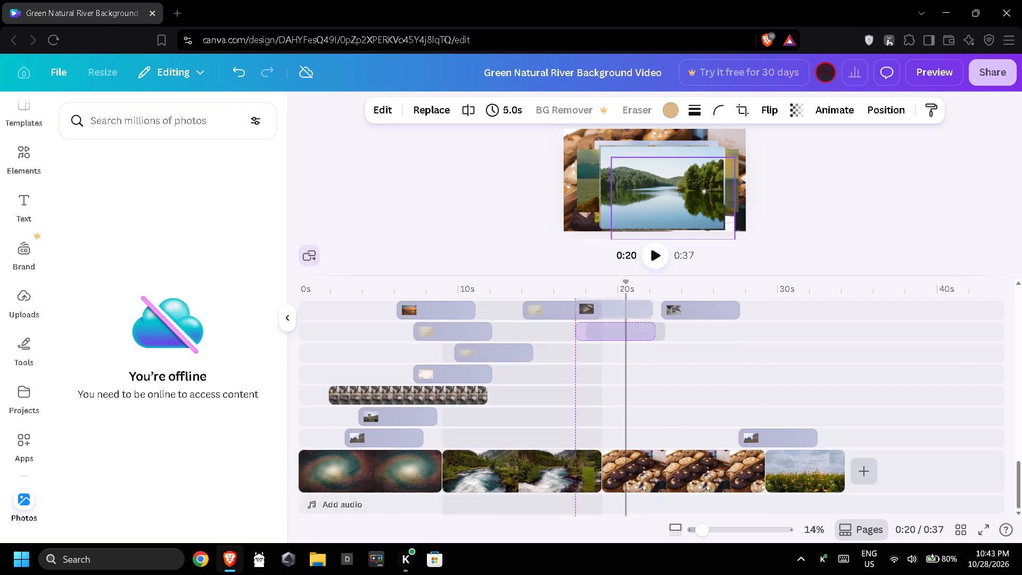
{"action": "left_click_drag", "start_coordinate": [600, 317], "coordinate": [512, 325]}
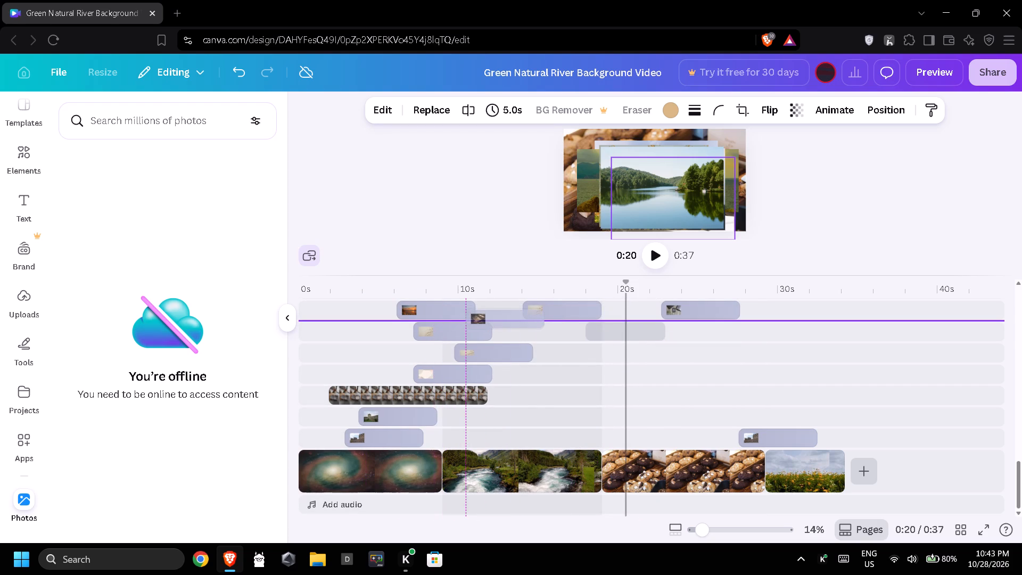
{"action": "left_click_drag", "start_coordinate": [512, 325], "coordinate": [579, 336]}
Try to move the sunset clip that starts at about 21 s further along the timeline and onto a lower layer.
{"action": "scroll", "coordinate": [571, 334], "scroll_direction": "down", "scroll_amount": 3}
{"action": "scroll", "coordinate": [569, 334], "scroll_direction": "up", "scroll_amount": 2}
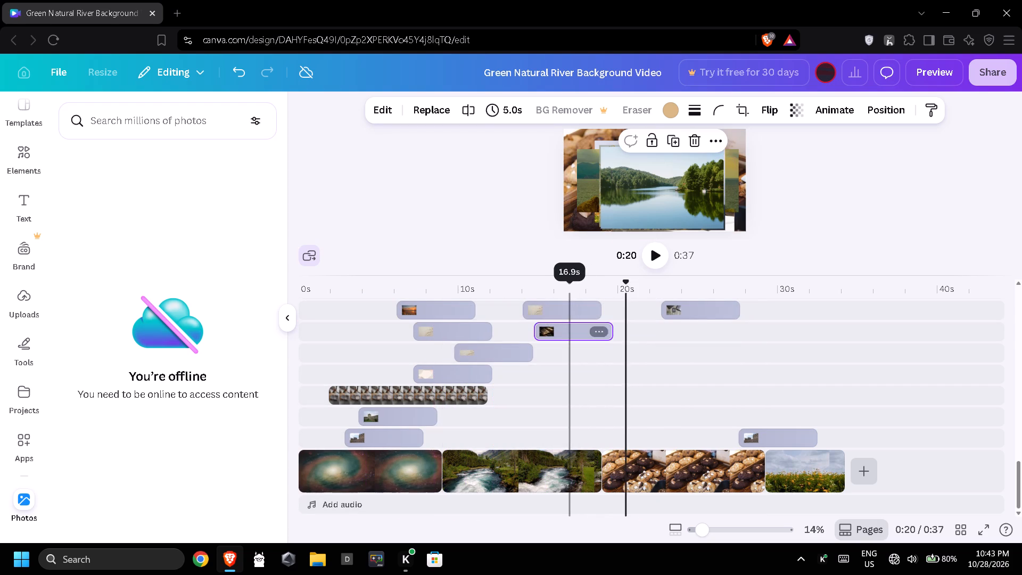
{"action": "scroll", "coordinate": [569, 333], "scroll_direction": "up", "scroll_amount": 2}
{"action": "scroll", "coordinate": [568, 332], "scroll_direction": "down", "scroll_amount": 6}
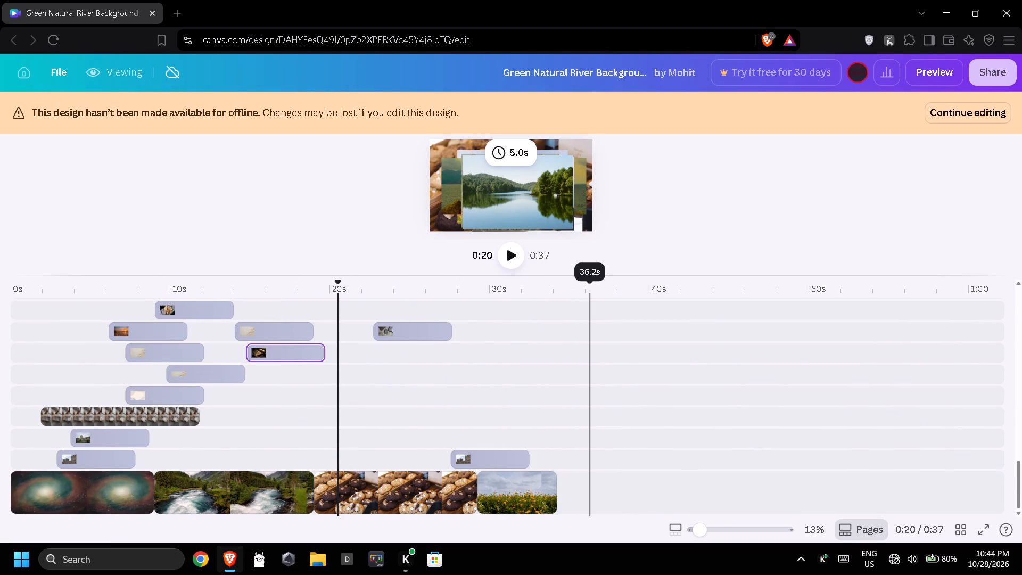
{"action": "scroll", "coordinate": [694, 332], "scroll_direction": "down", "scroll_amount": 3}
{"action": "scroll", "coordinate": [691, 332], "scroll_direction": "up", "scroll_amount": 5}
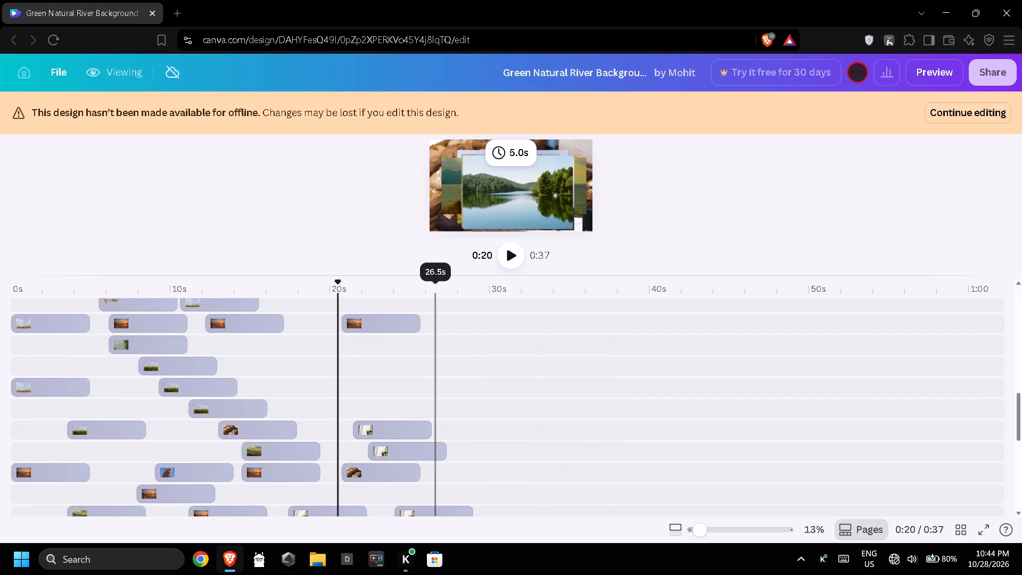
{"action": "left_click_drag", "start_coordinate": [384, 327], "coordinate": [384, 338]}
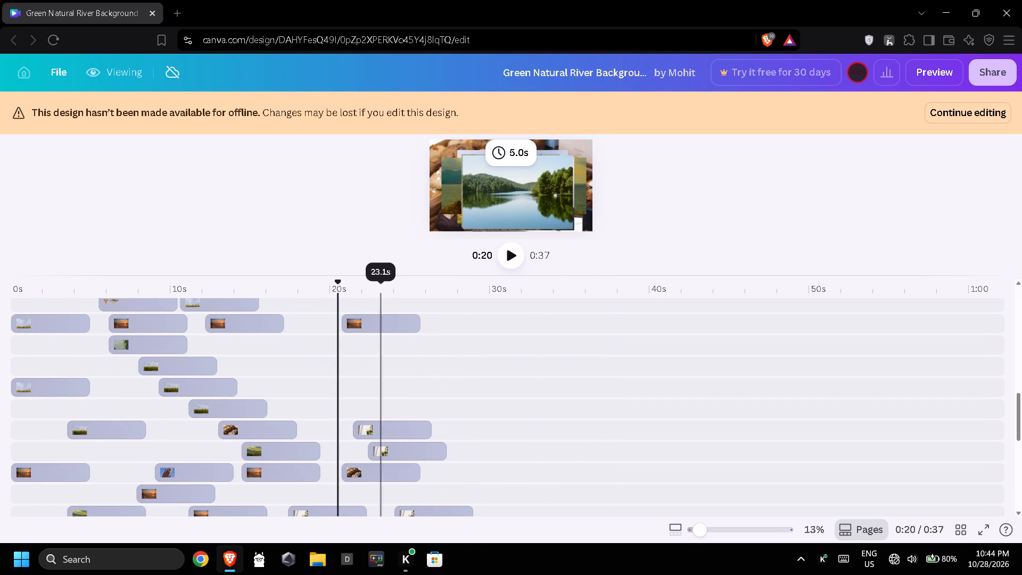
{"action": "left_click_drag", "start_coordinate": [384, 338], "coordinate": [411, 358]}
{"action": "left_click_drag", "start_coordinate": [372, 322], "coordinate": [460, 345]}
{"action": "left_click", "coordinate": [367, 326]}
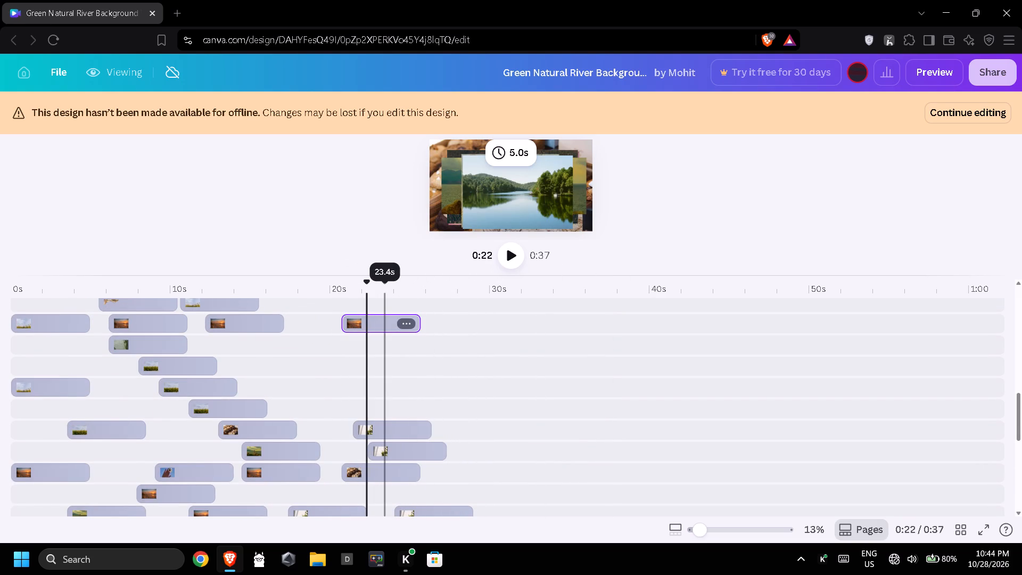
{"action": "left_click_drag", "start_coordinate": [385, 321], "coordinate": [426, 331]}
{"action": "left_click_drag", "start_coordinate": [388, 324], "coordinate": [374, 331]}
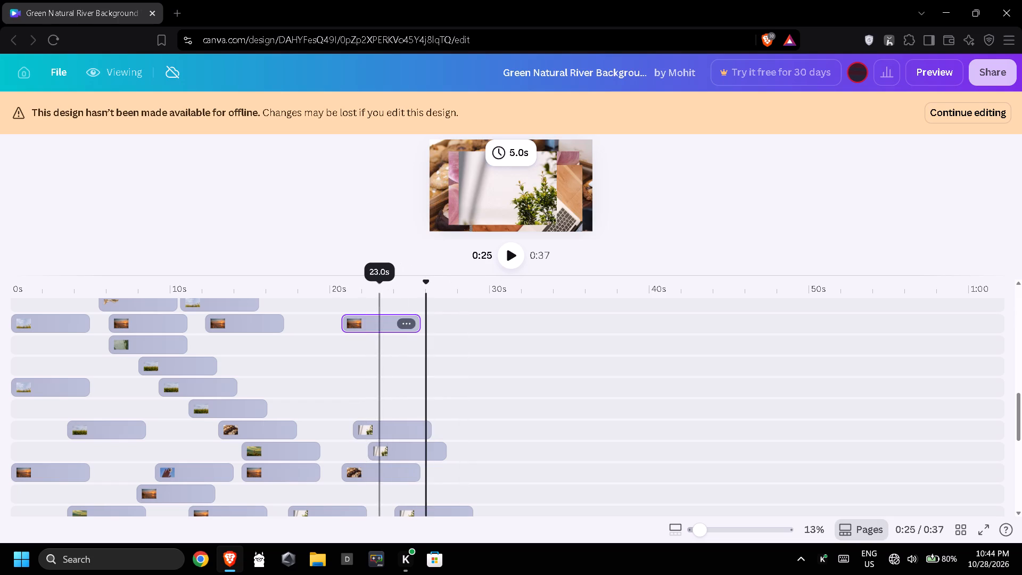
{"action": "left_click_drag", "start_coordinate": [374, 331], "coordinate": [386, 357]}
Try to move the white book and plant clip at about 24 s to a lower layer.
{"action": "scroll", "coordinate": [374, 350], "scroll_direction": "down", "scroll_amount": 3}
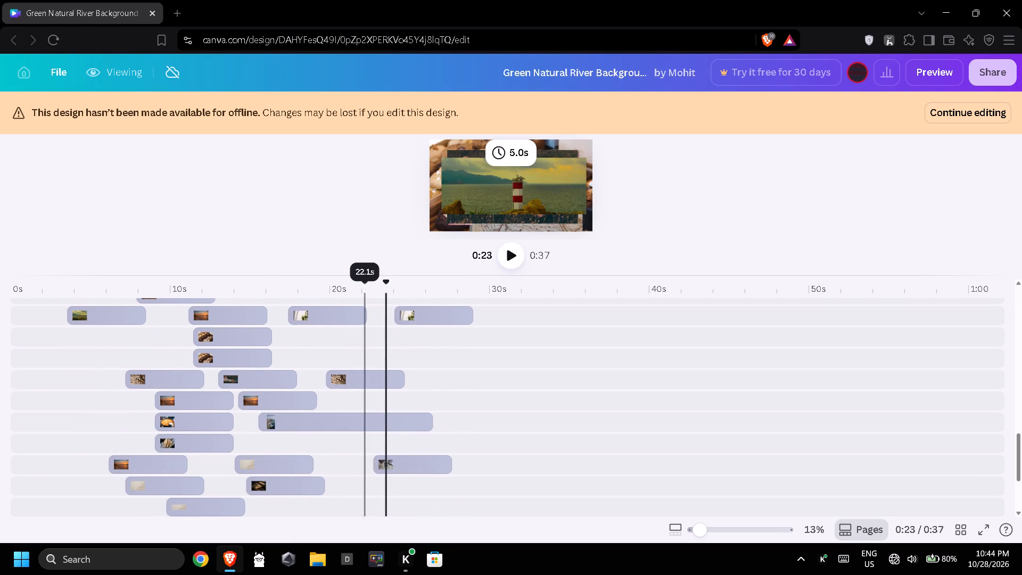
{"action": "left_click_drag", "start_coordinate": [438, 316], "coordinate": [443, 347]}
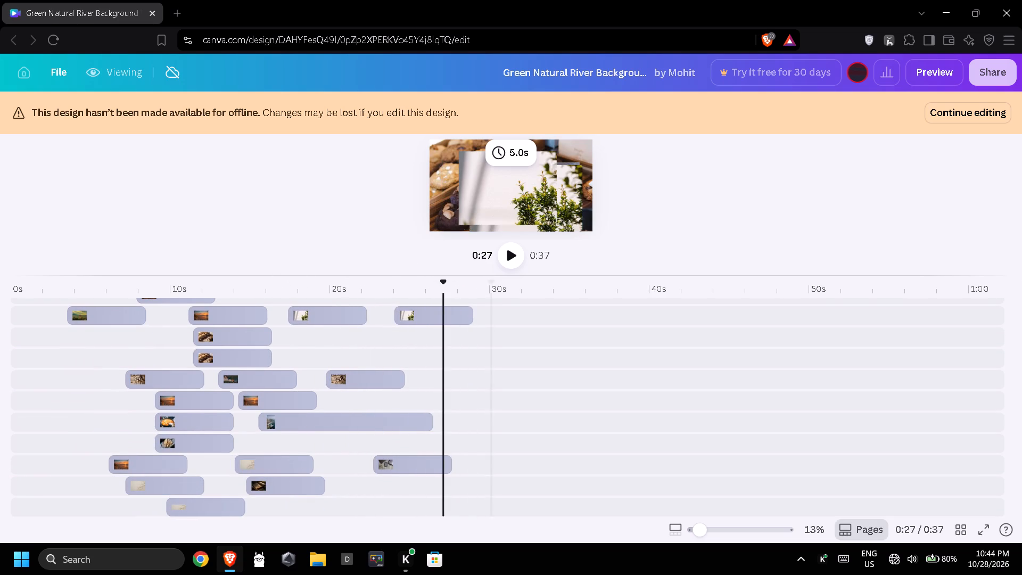
Check the Wi-Fi connection in the list of available networks and return to the browser.
{"action": "left_click", "coordinate": [913, 560]}
{"action": "left_click", "coordinate": [838, 314]}
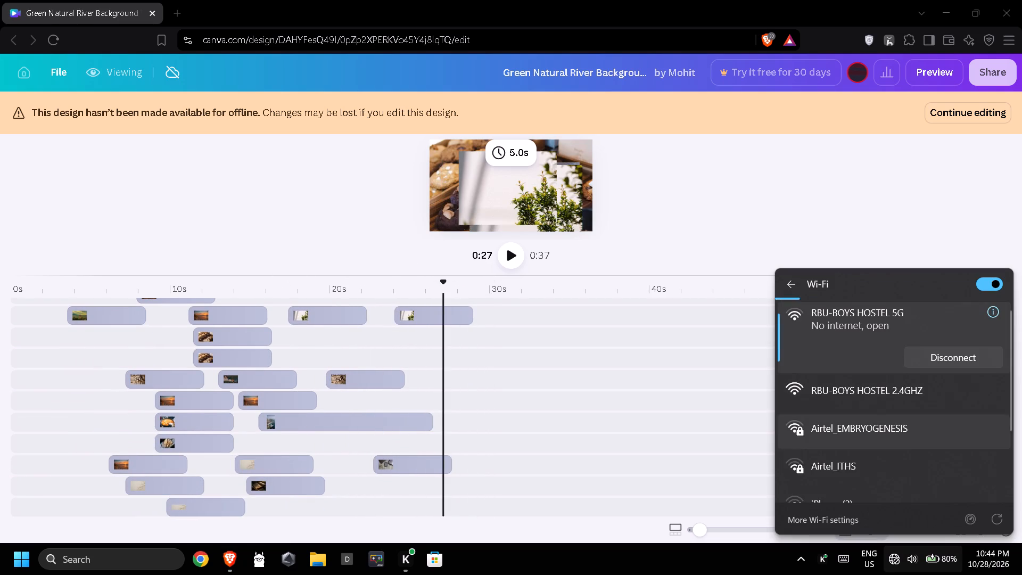
{"action": "left_click", "coordinate": [754, 574]}
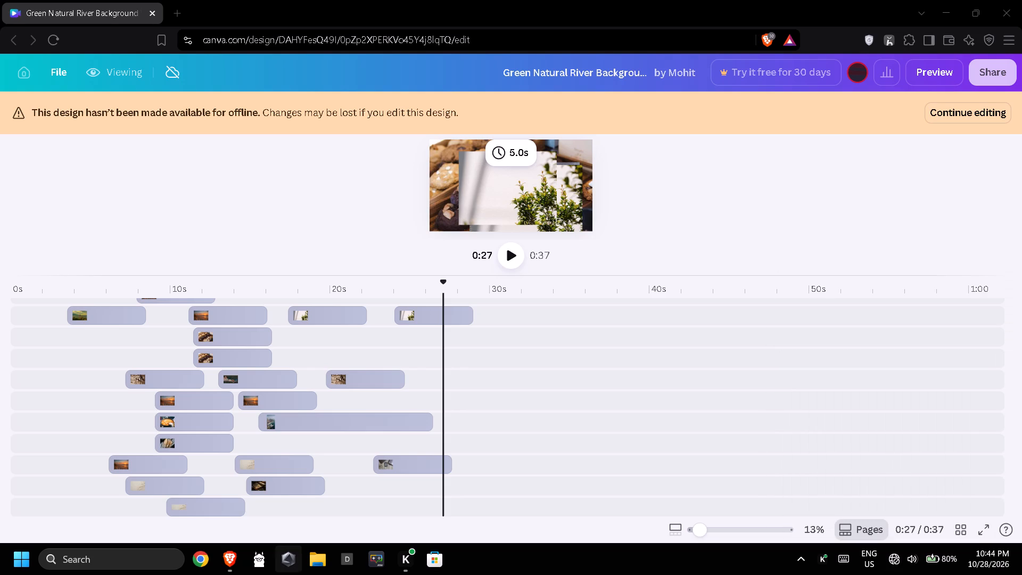
{"action": "left_click", "coordinate": [226, 561]}
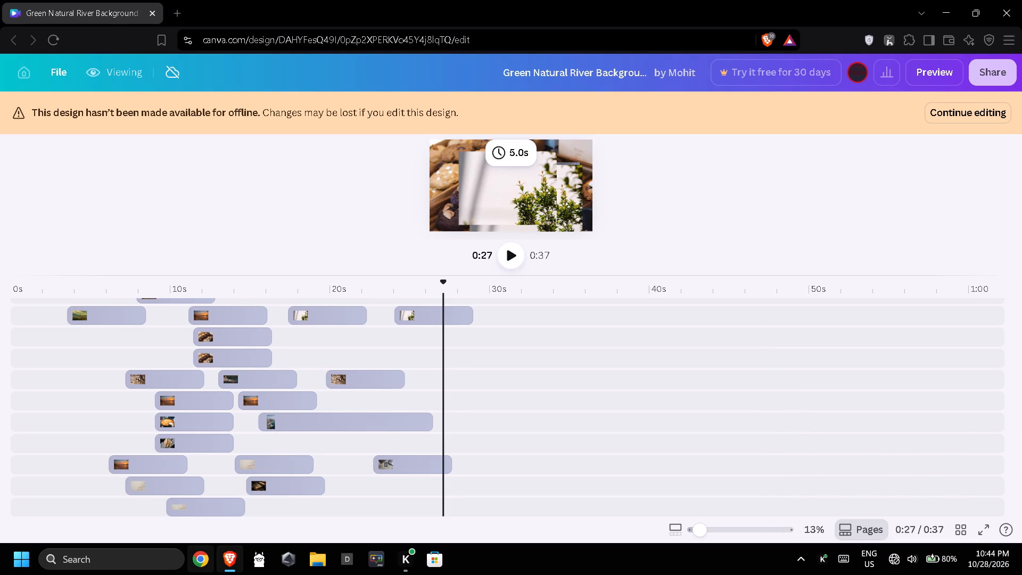
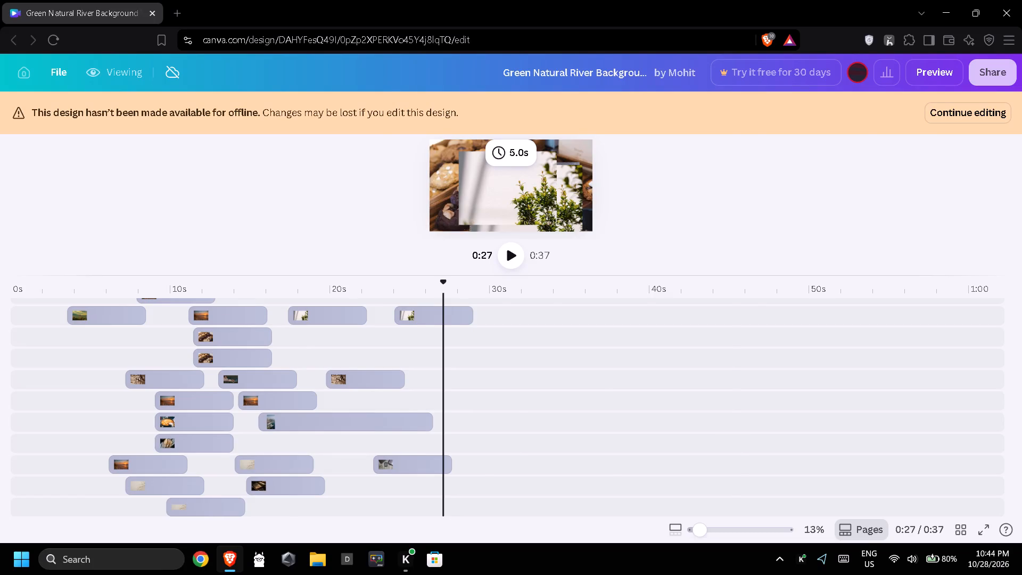
Move the white book and plant clip at about 24 s one layer down, starting at about 20 s.
{"action": "left_click_drag", "start_coordinate": [711, 315], "coordinate": [647, 340]}
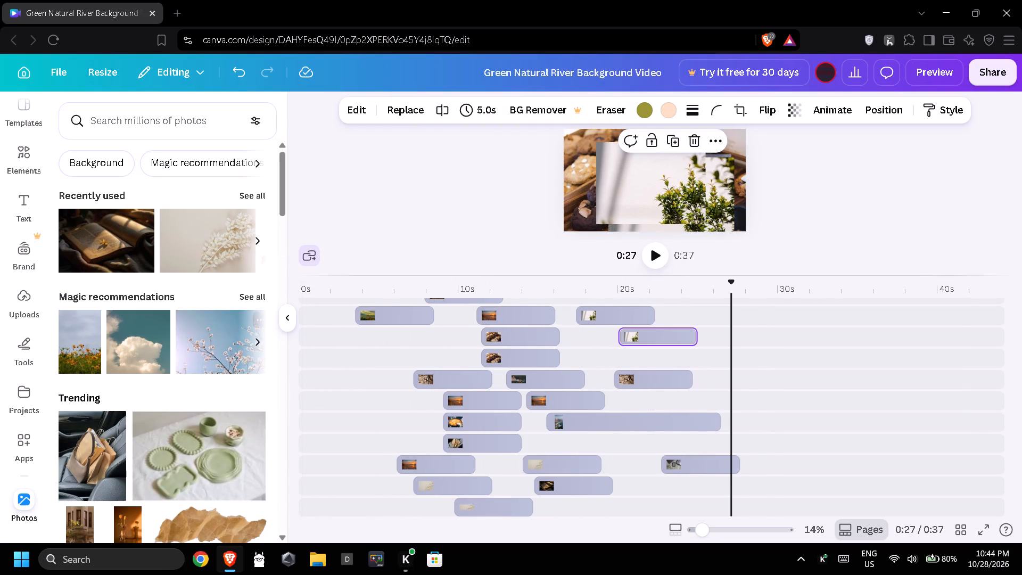
Add the sunlit orange window photo at about 5 s before the cookie clip, and the pale pink abstract photo directly beneath it.
{"action": "scroll", "coordinate": [171, 327], "scroll_direction": "down", "scroll_amount": 4}
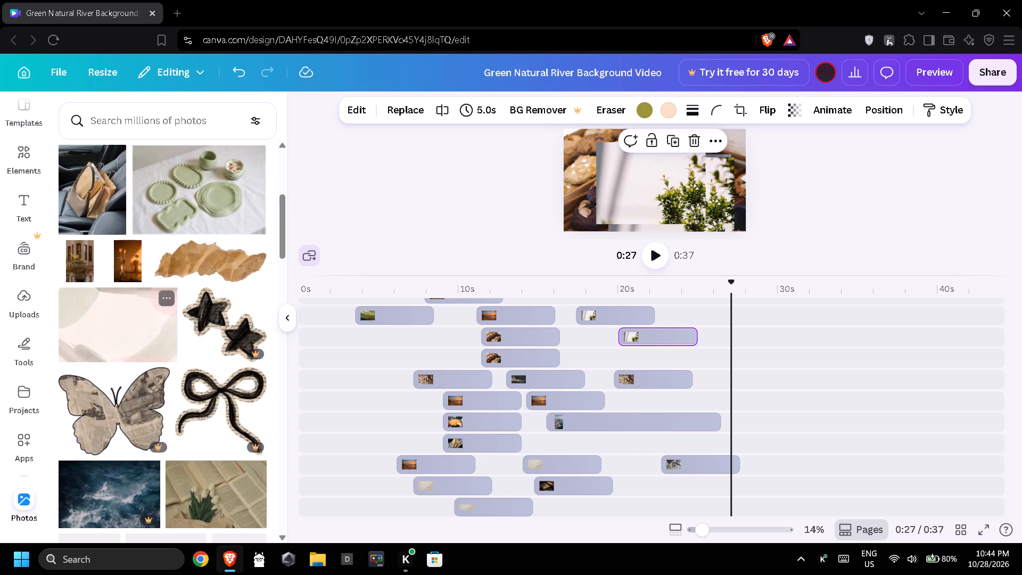
{"action": "scroll", "coordinate": [172, 326], "scroll_direction": "down", "scroll_amount": 7}
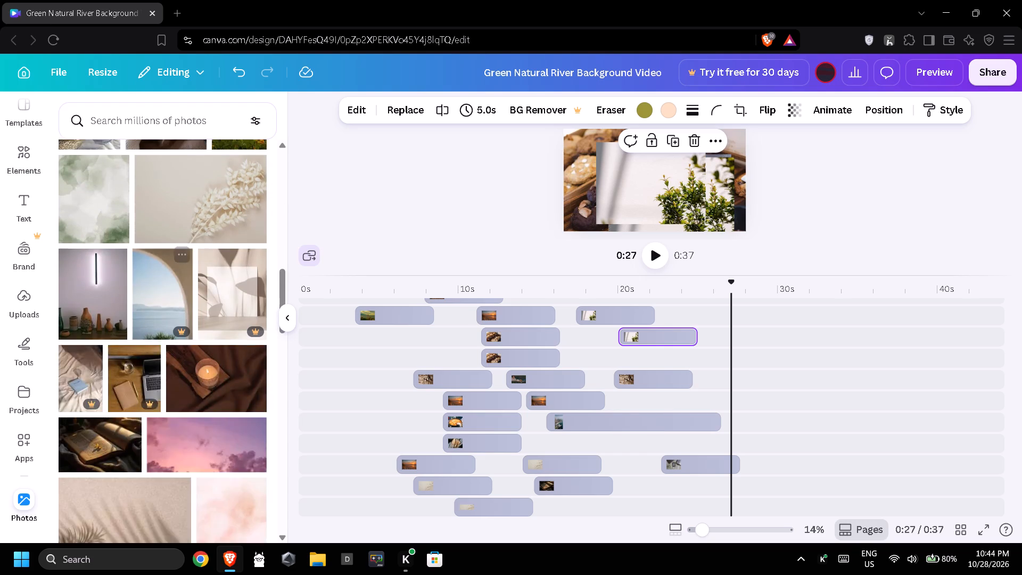
{"action": "scroll", "coordinate": [171, 326], "scroll_direction": "down", "scroll_amount": 6}
{"action": "scroll", "coordinate": [154, 280], "scroll_direction": "down", "scroll_amount": 6}
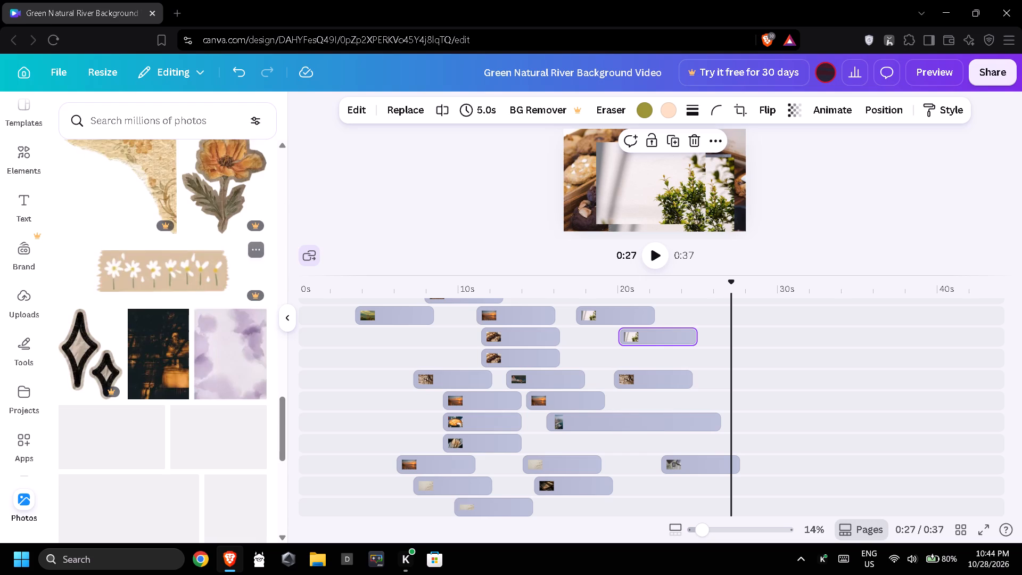
{"action": "scroll", "coordinate": [154, 282], "scroll_direction": "down", "scroll_amount": 5}
{"action": "scroll", "coordinate": [213, 312], "scroll_direction": "down", "scroll_amount": 6}
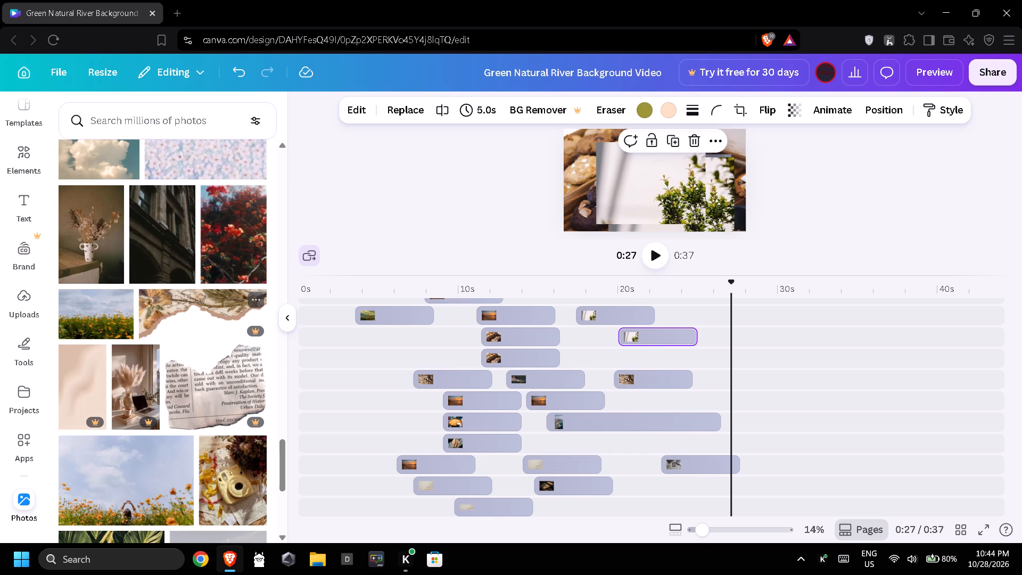
{"action": "scroll", "coordinate": [213, 311], "scroll_direction": "down", "scroll_amount": 5}
{"action": "scroll", "coordinate": [212, 310], "scroll_direction": "up", "scroll_amount": 1}
{"action": "scroll", "coordinate": [212, 309], "scroll_direction": "down", "scroll_amount": 2}
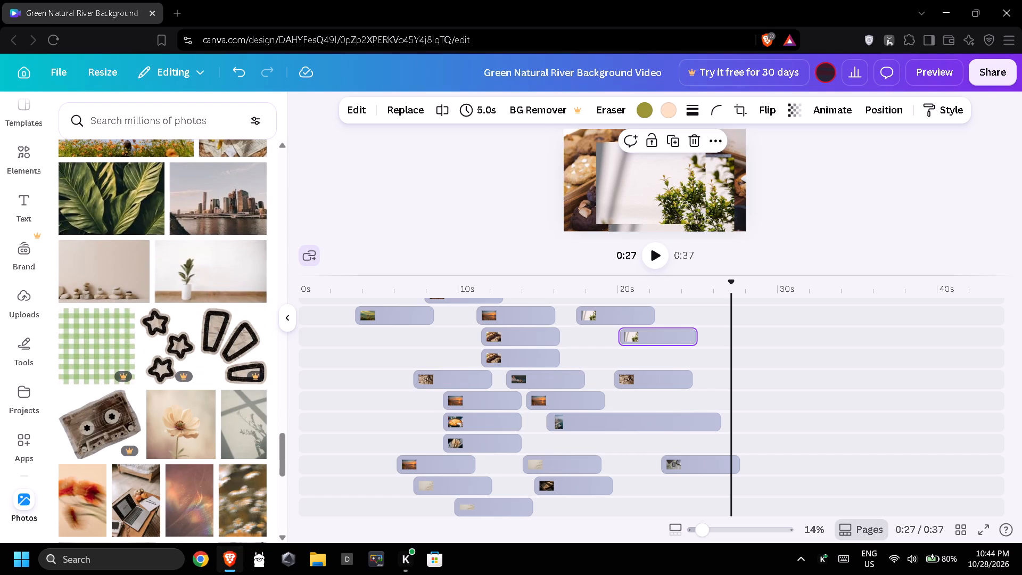
{"action": "scroll", "coordinate": [211, 297], "scroll_direction": "down", "scroll_amount": 3}
{"action": "scroll", "coordinate": [172, 264], "scroll_direction": "down", "scroll_amount": 3}
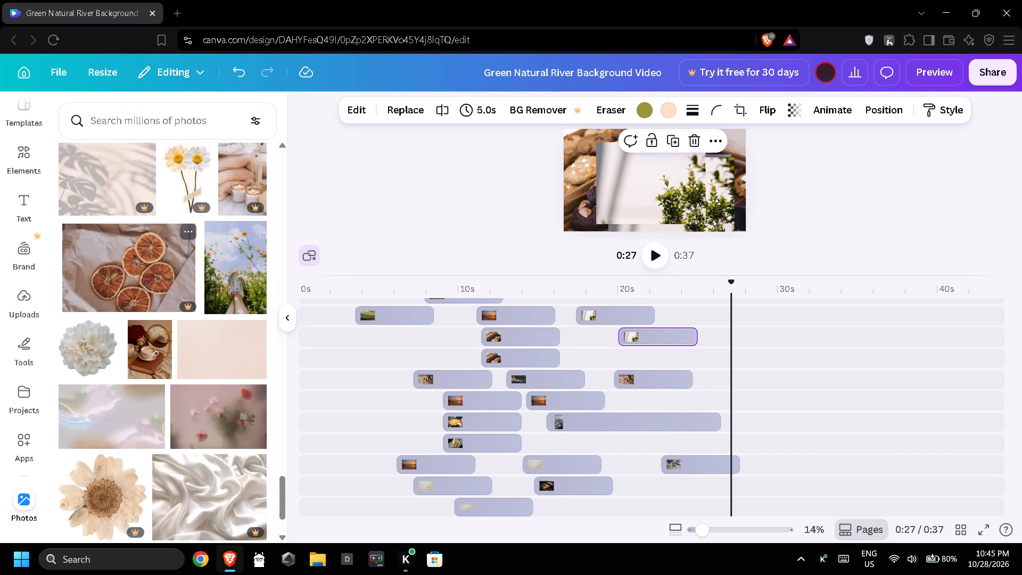
{"action": "scroll", "coordinate": [172, 265], "scroll_direction": "down", "scroll_amount": 4}
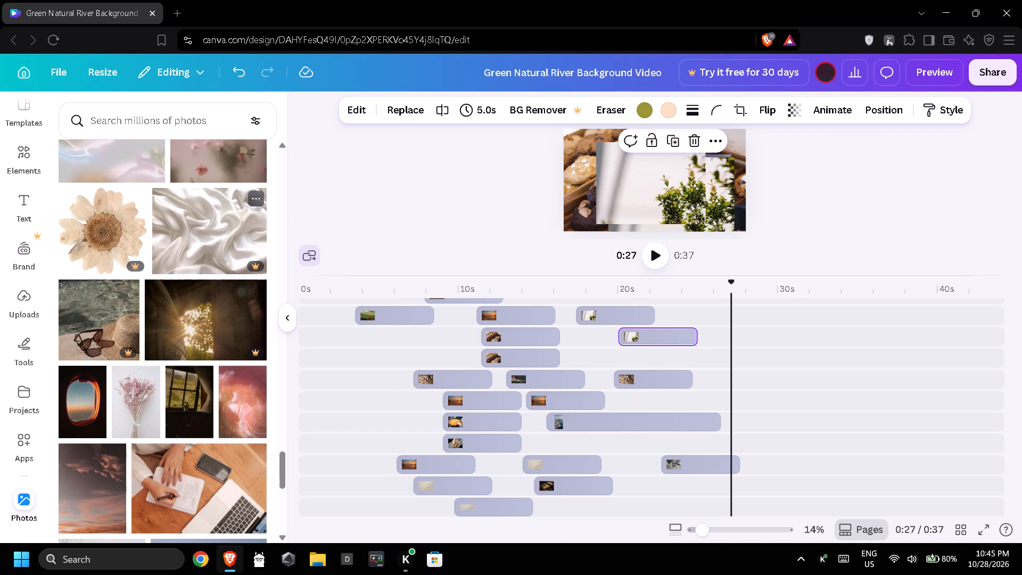
{"action": "scroll", "coordinate": [172, 265], "scroll_direction": "down", "scroll_amount": 3}
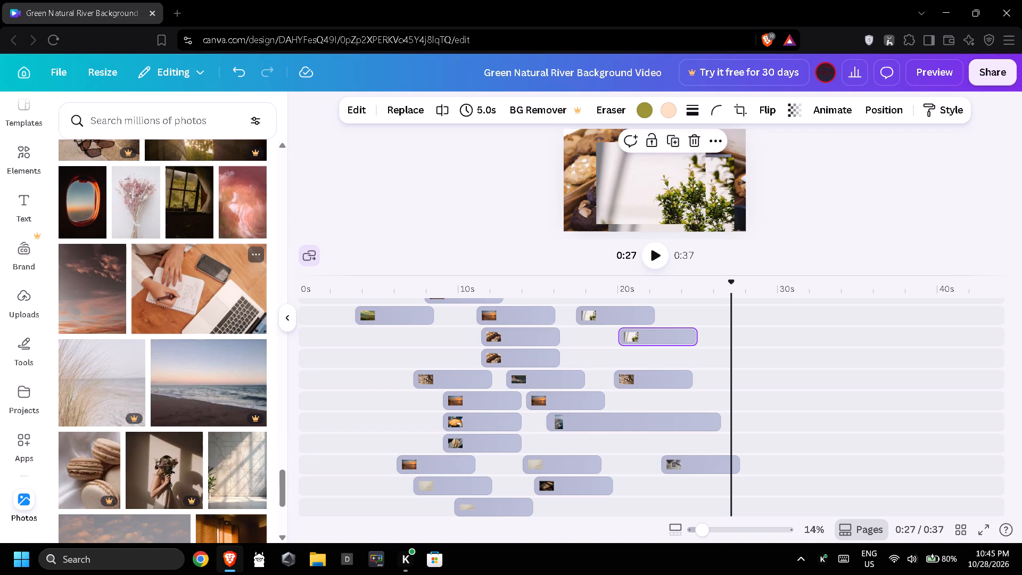
{"action": "scroll", "coordinate": [167, 263], "scroll_direction": "down", "scroll_amount": 5}
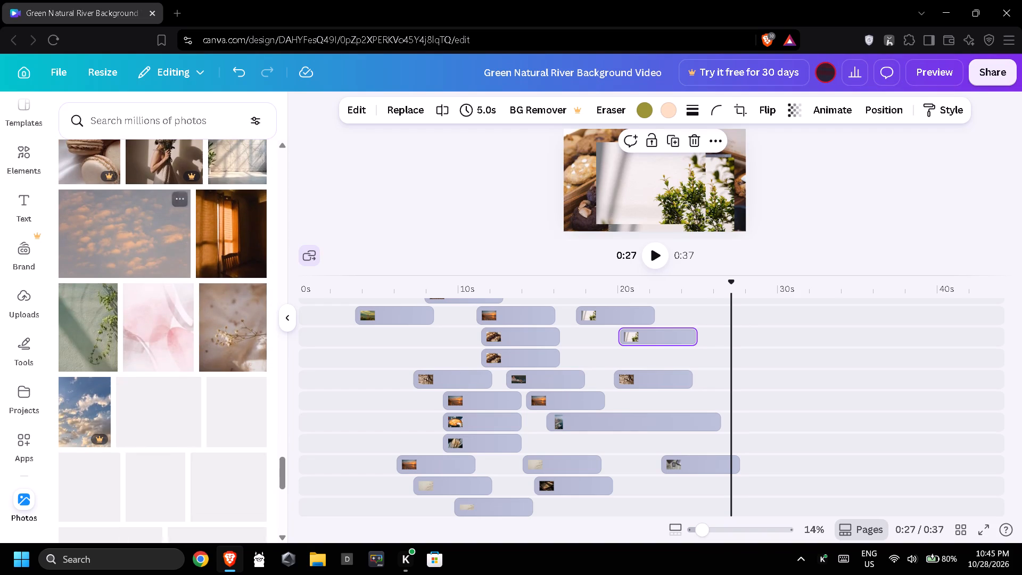
{"action": "left_click_drag", "start_coordinate": [228, 228], "coordinate": [353, 319]}
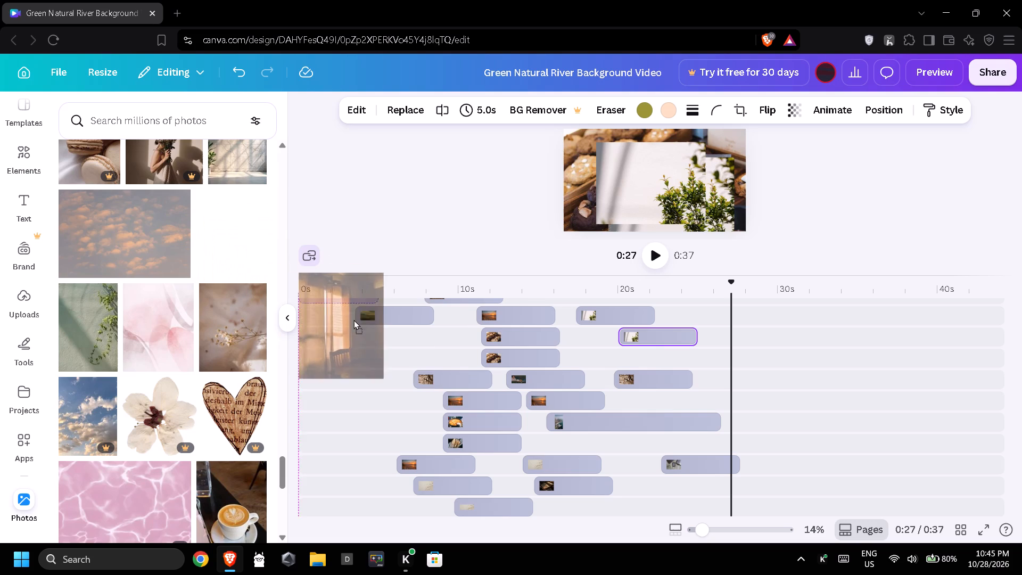
{"action": "left_click_drag", "start_coordinate": [353, 319], "coordinate": [409, 336]}
{"action": "left_click_drag", "start_coordinate": [156, 325], "coordinate": [169, 325]}
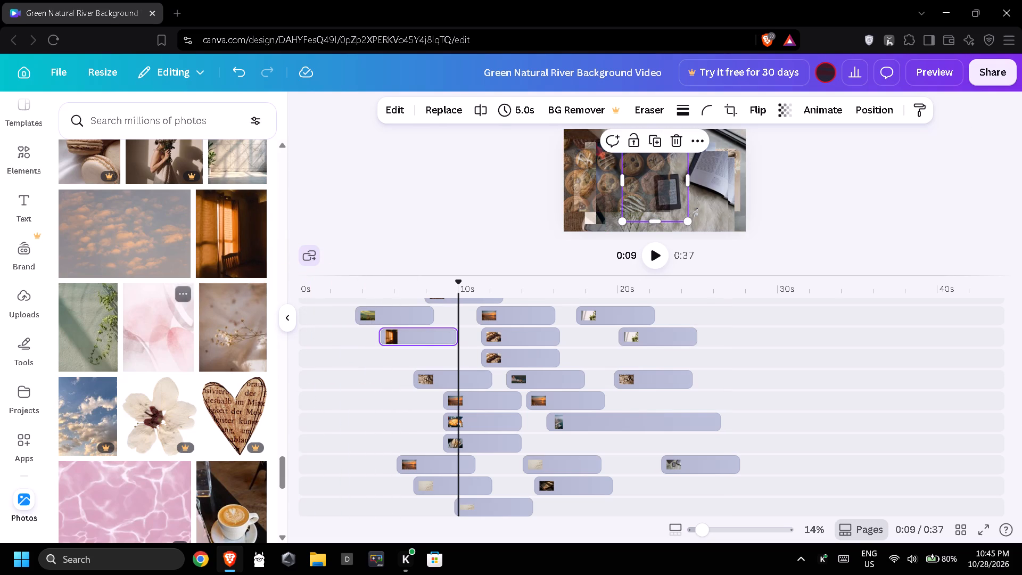
{"action": "left_click_drag", "start_coordinate": [169, 325], "coordinate": [409, 356]}
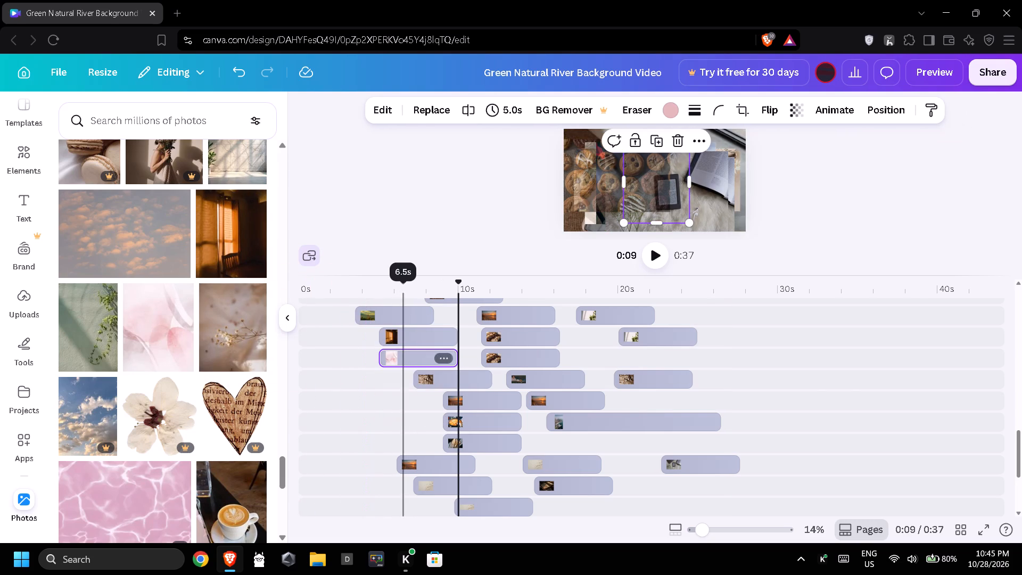
Add the green vine photo at about 3.7 s before the two sunset clips, and the dried flowers photo one layer above at about 1 s.
{"action": "left_click_drag", "start_coordinate": [87, 327], "coordinate": [317, 339]}
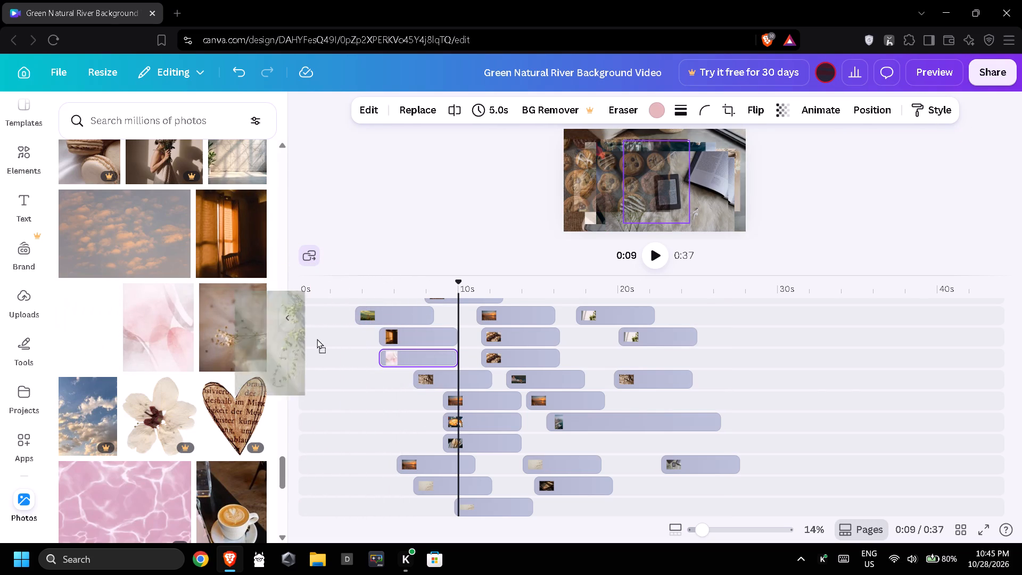
{"action": "left_click_drag", "start_coordinate": [317, 339], "coordinate": [389, 405]}
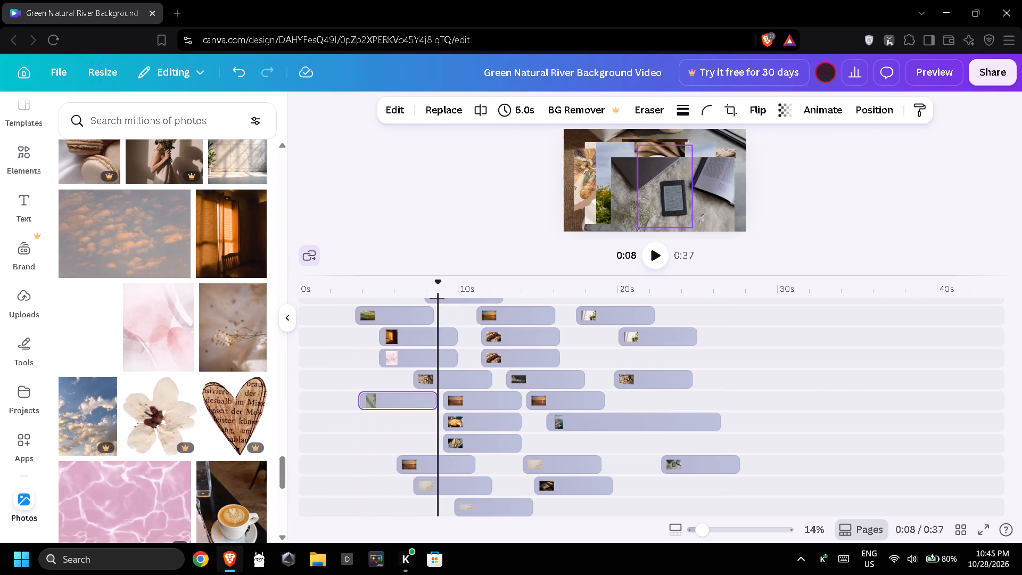
{"action": "left_click_drag", "start_coordinate": [224, 332], "coordinate": [269, 385]}
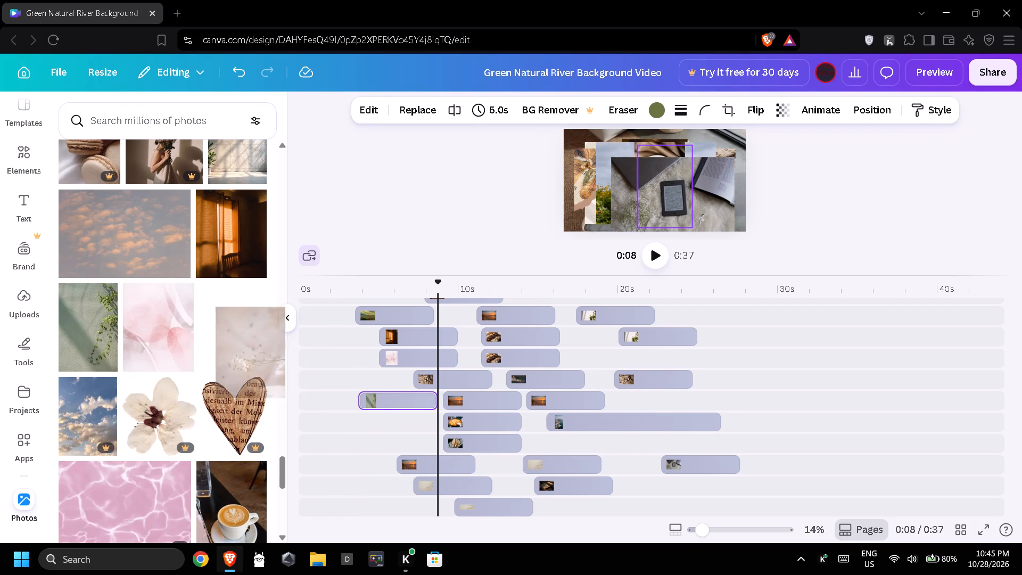
{"action": "left_click_drag", "start_coordinate": [269, 385], "coordinate": [343, 383]}
Add the red-orange flowers photo one layer below the vine clip at about 2 s, and the hazy pink seascape beneath it at about 1 s.
{"action": "scroll", "coordinate": [220, 362], "scroll_direction": "down", "scroll_amount": 4}
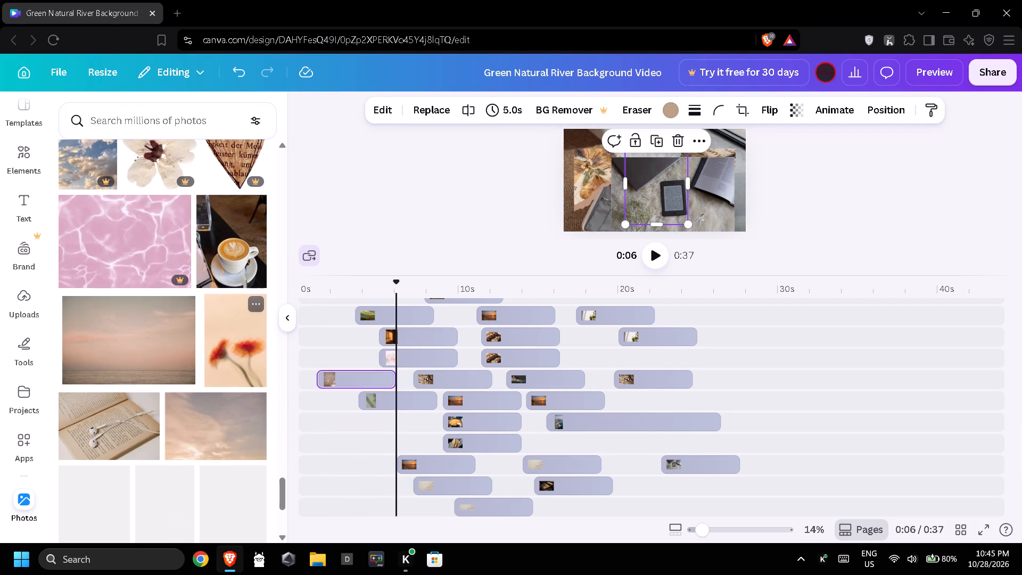
{"action": "left_click_drag", "start_coordinate": [225, 352], "coordinate": [352, 415]}
{"action": "left_click_drag", "start_coordinate": [153, 349], "coordinate": [334, 347]}
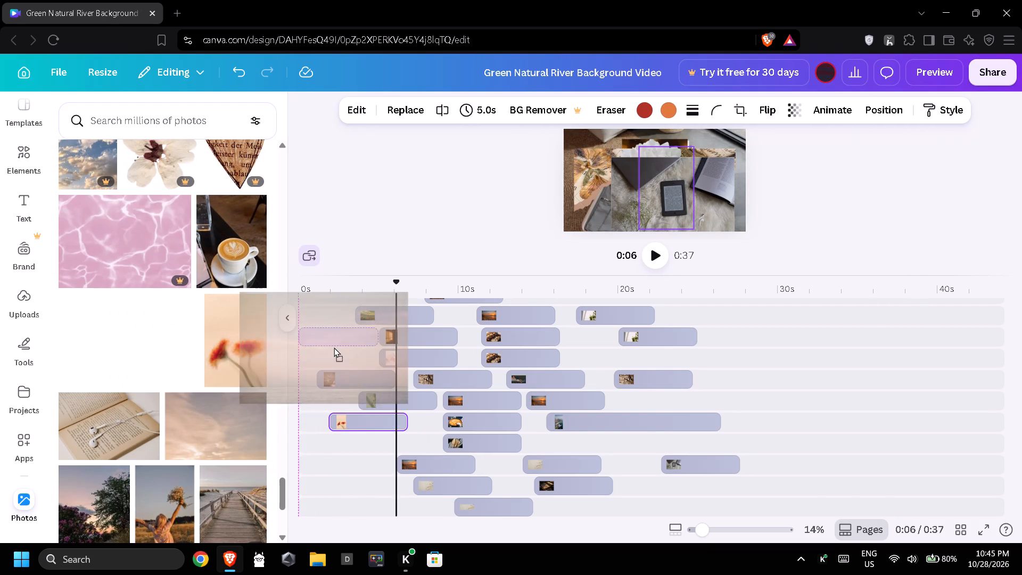
{"action": "left_click_drag", "start_coordinate": [334, 347], "coordinate": [382, 436]}
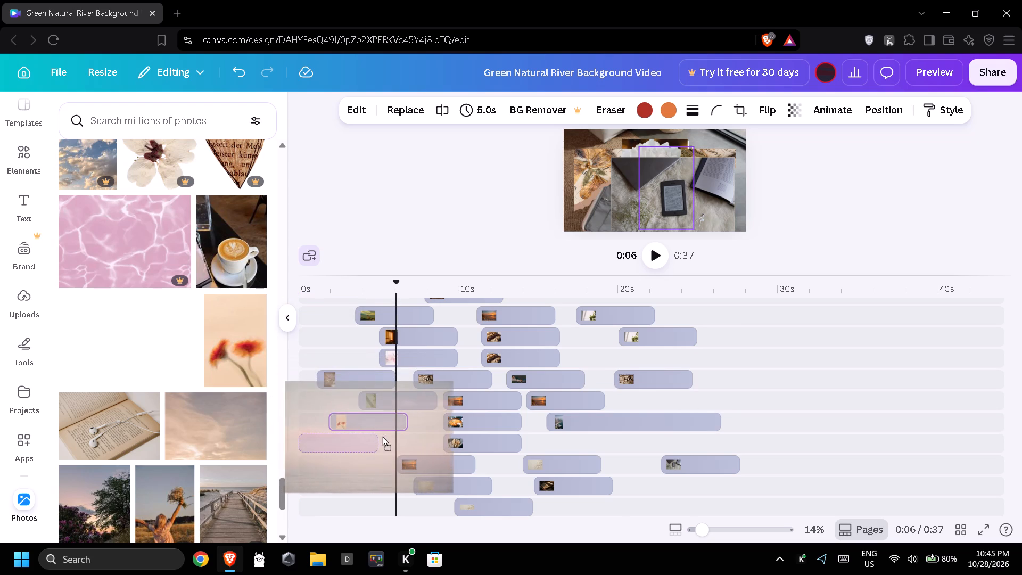
{"action": "left_click_drag", "start_coordinate": [382, 436], "coordinate": [410, 435]}
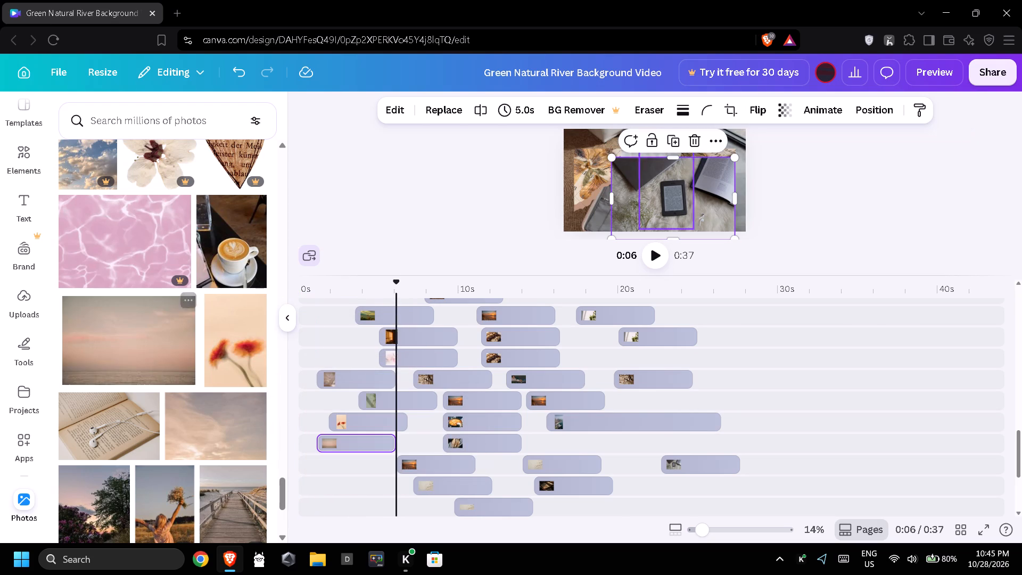
Add the book with earphones photo at about 6 s before the 14.5 s field clip, and the cloudy sky photo two layers above at about 4 s.
{"action": "scroll", "coordinate": [374, 335], "scroll_direction": "up", "scroll_amount": 3}
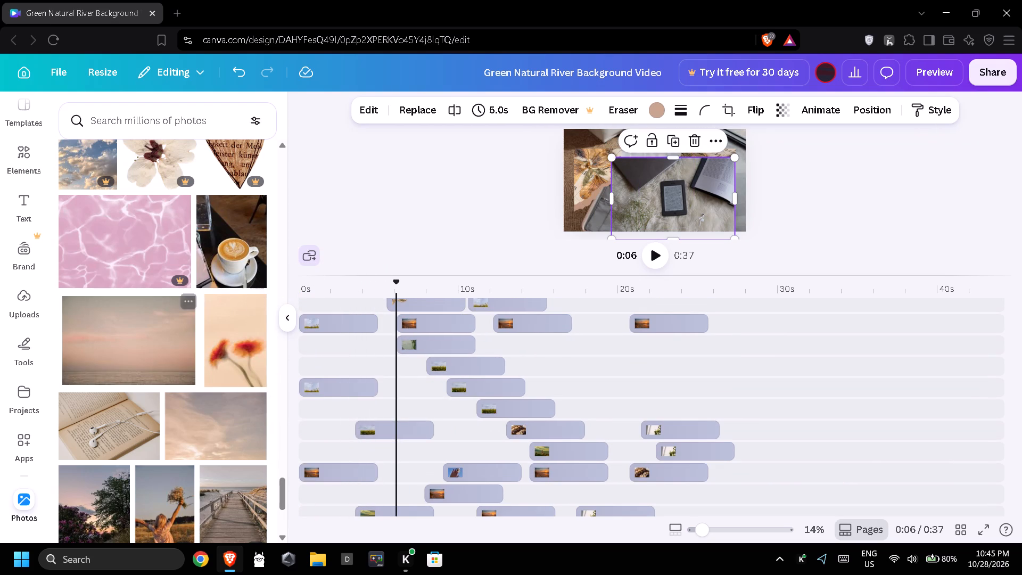
{"action": "left_click_drag", "start_coordinate": [114, 425], "coordinate": [420, 421]}
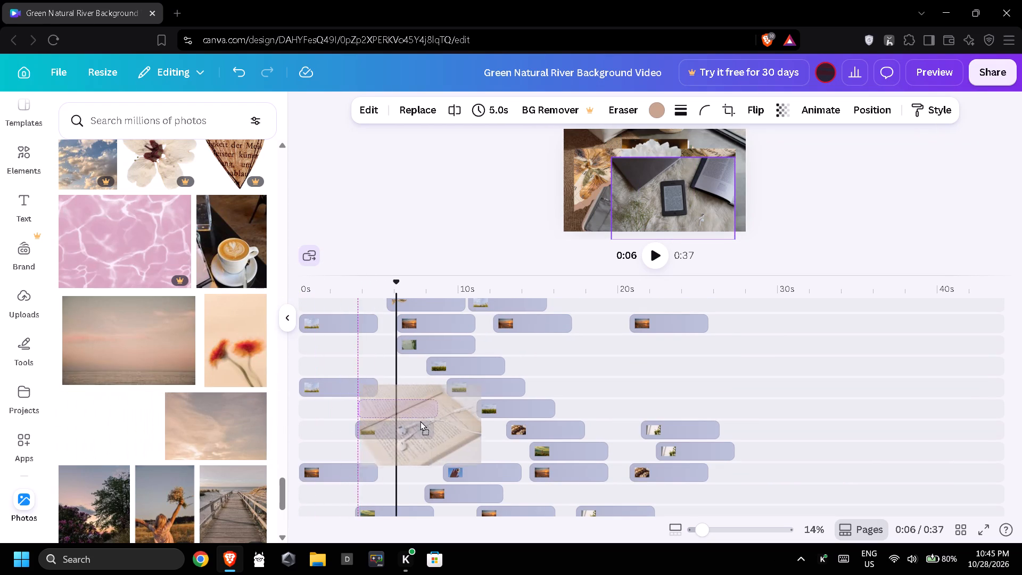
{"action": "left_click_drag", "start_coordinate": [420, 421], "coordinate": [452, 448]}
{"action": "left_click_drag", "start_coordinate": [195, 427], "coordinate": [277, 420]}
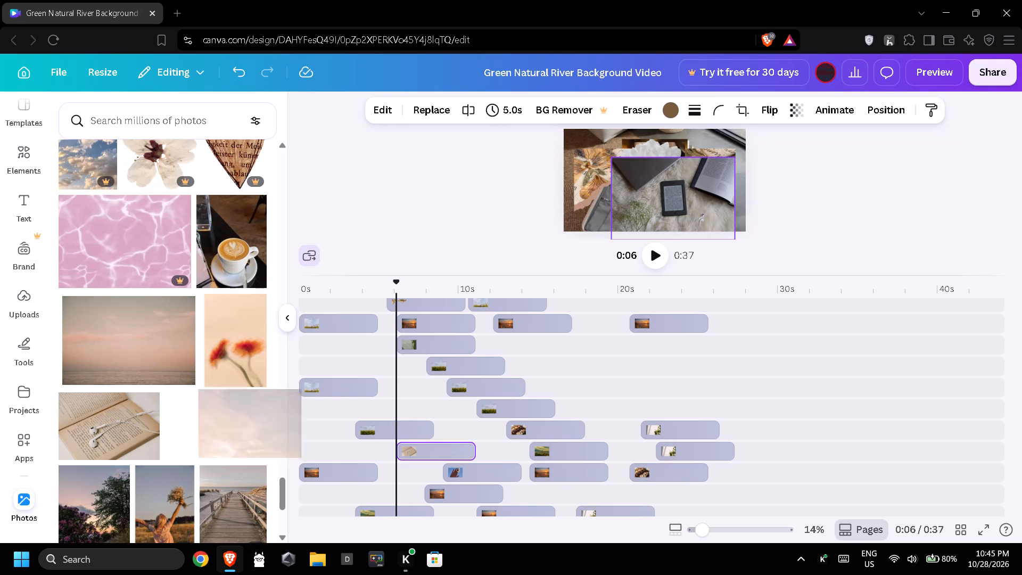
{"action": "left_click_drag", "start_coordinate": [277, 420], "coordinate": [399, 410]}
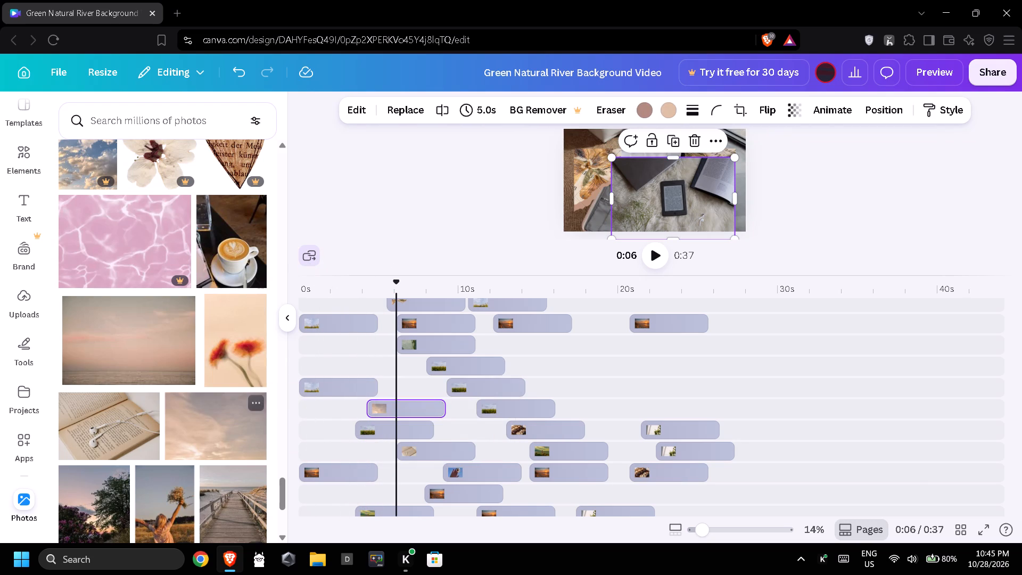
Add another book with earphones photo at about 1 s before the 8 s field clip, and the dusk garden photo one layer above at 0 s.
{"action": "left_click_drag", "start_coordinate": [116, 439], "coordinate": [373, 376]}
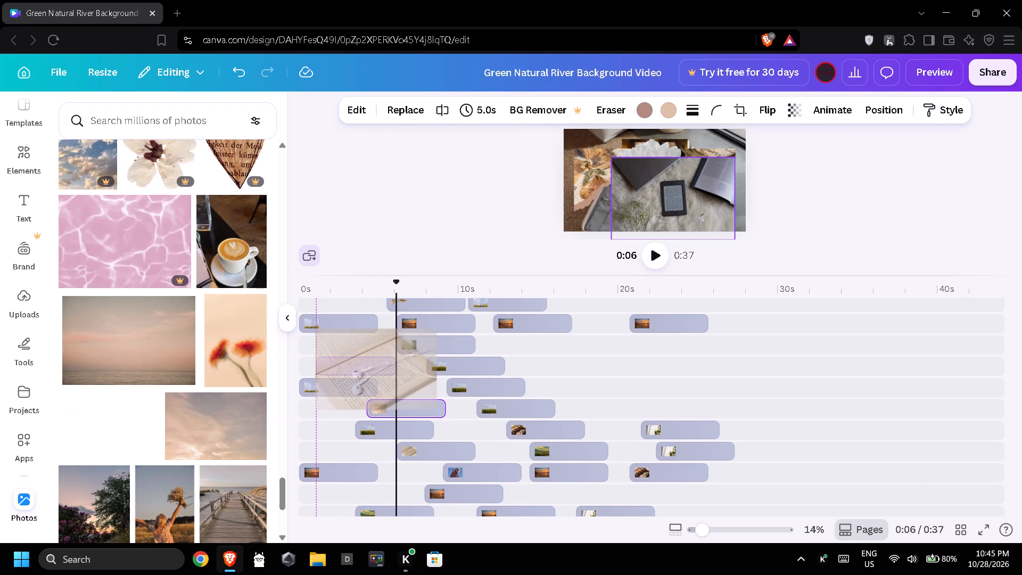
{"action": "scroll", "coordinate": [156, 407], "scroll_direction": "down", "scroll_amount": 2}
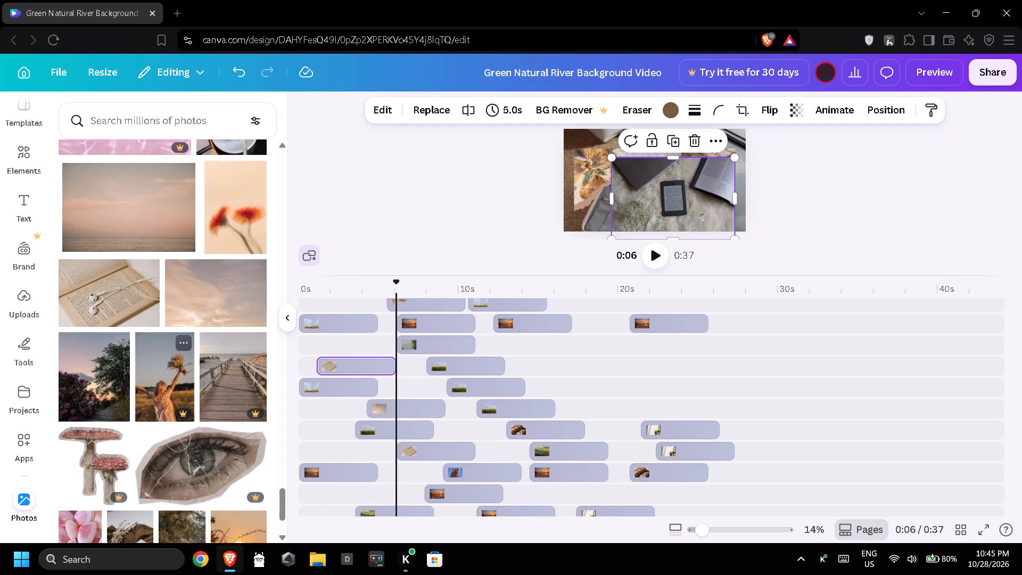
{"action": "left_click_drag", "start_coordinate": [105, 397], "coordinate": [342, 351]}
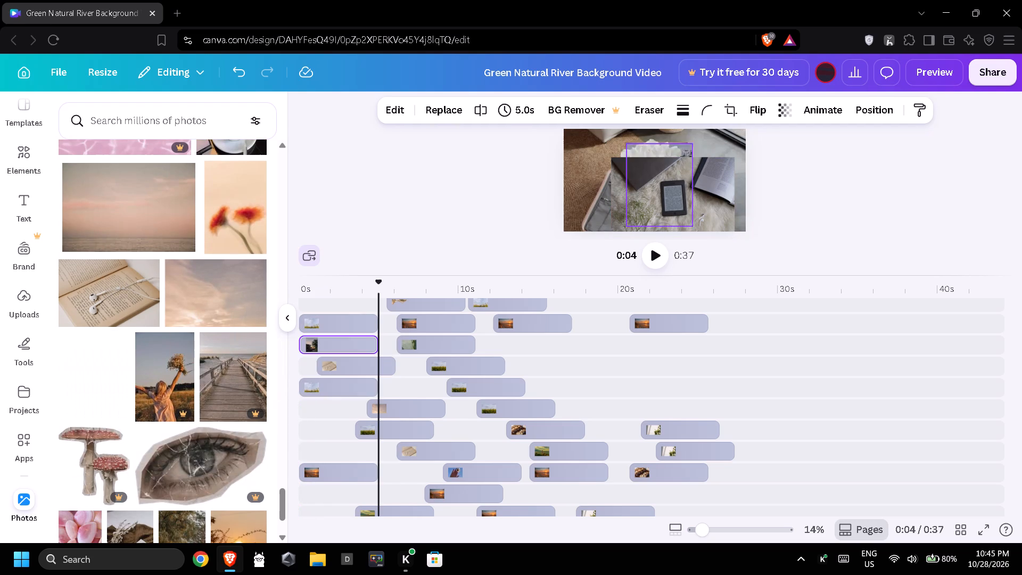
Add the white headphones on brown fabric photo at 0 s, on the layer of the book with earphones clip at about 6 s.
{"action": "scroll", "coordinate": [179, 394], "scroll_direction": "down", "scroll_amount": 5}
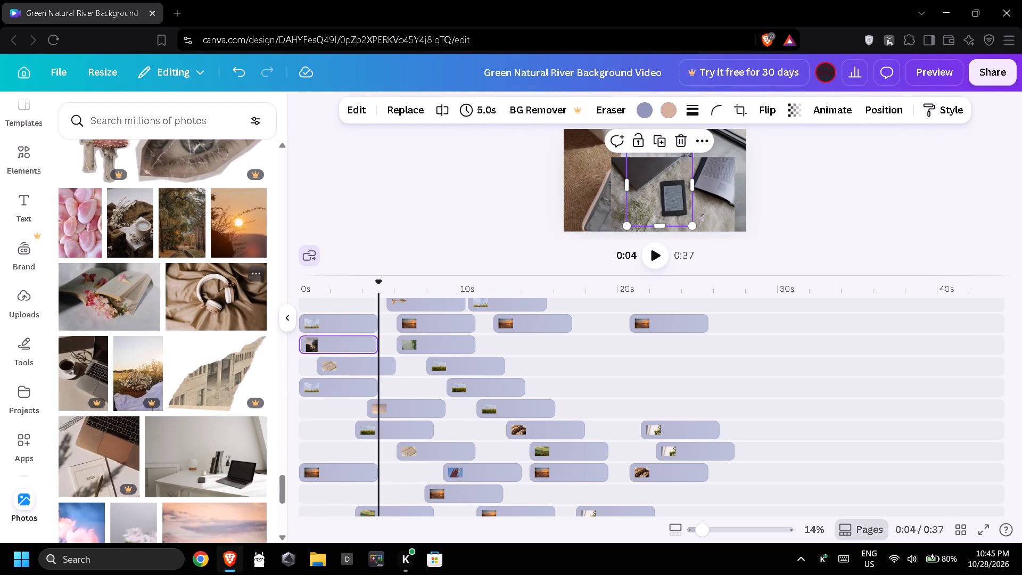
{"action": "left_click_drag", "start_coordinate": [203, 306], "coordinate": [323, 450]}
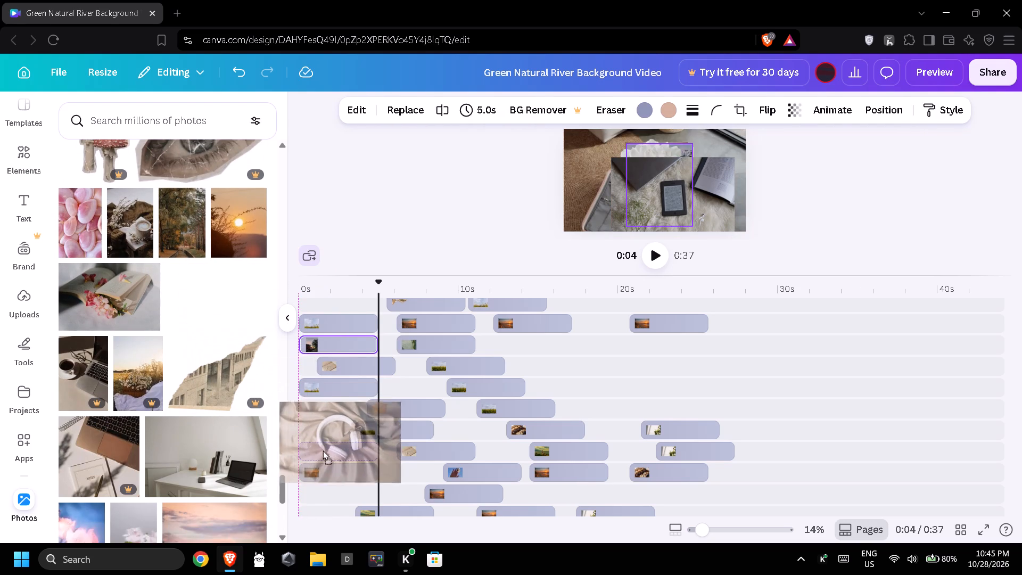
{"action": "left_click_drag", "start_coordinate": [323, 450], "coordinate": [323, 450]}
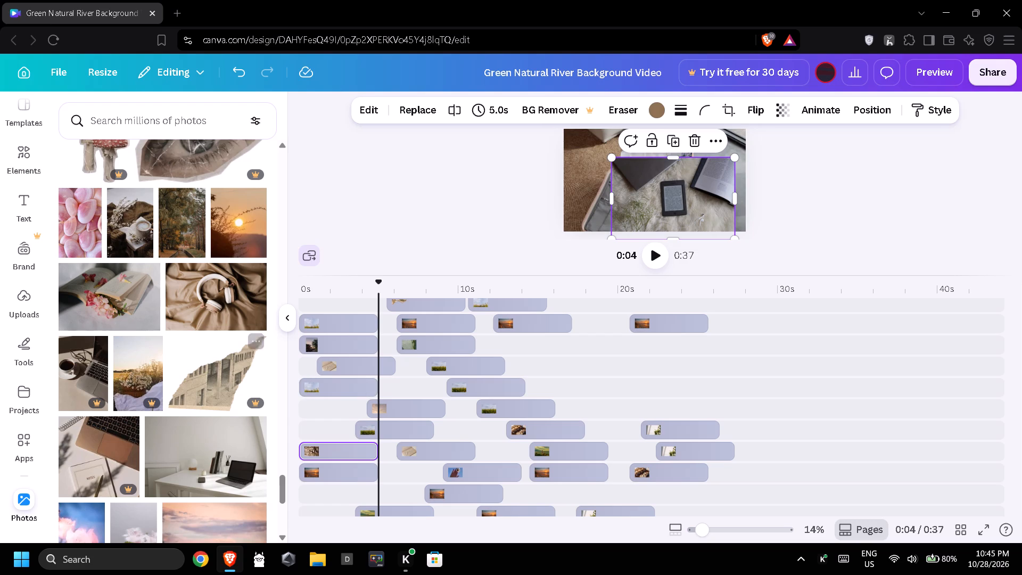
Add the pale pink flowers photo on a new layer above the headphones clip, starting at about 8 s.
{"action": "scroll", "coordinate": [178, 426], "scroll_direction": "down", "scroll_amount": 3}
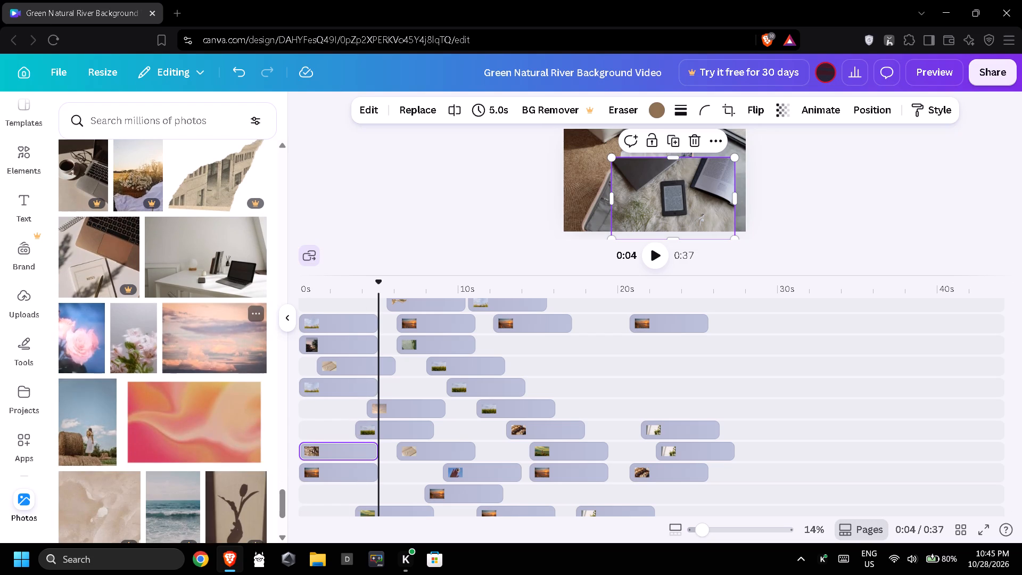
{"action": "left_click_drag", "start_coordinate": [134, 346], "coordinate": [466, 422]}
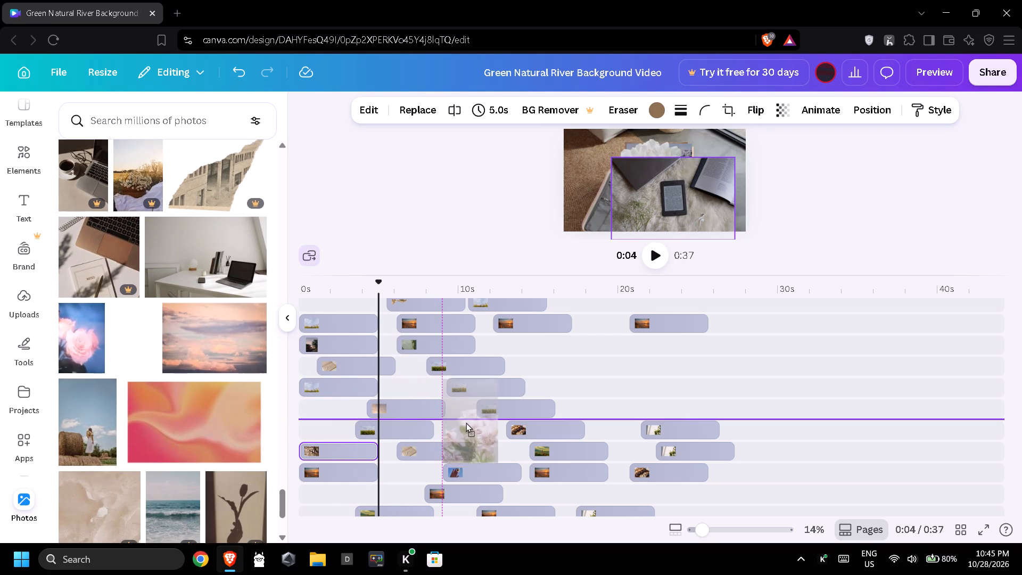
{"action": "left_click_drag", "start_coordinate": [466, 422], "coordinate": [452, 432]}
Extend the beginning of the green field clip above the pink flowers layer back to about 2 s.
{"action": "left_click_drag", "start_coordinate": [365, 430], "coordinate": [353, 429]}
{"action": "left_click_drag", "start_coordinate": [349, 429], "coordinate": [332, 428]}
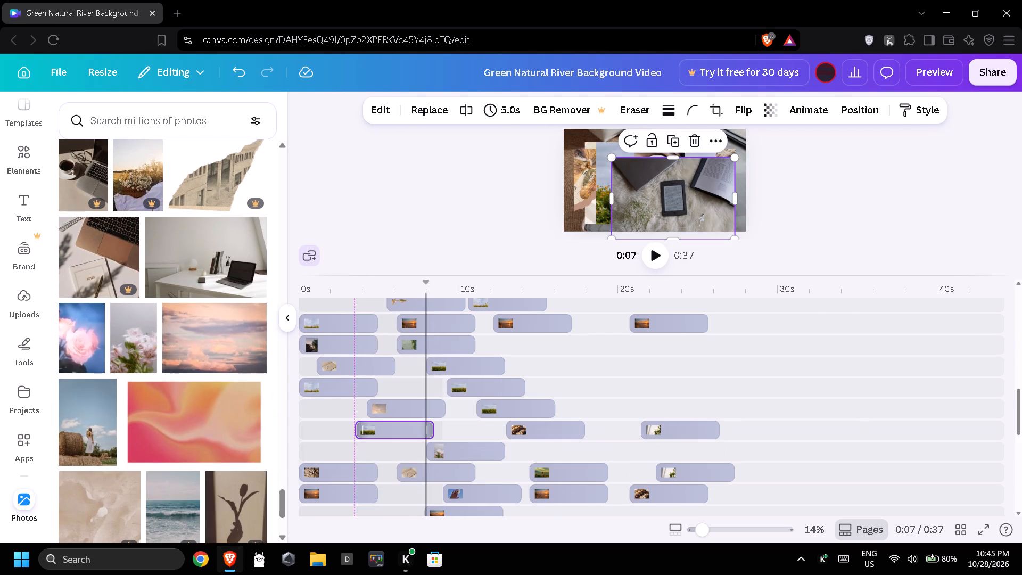
Move the pale pink flowers clip earlier on its layer, starting at about 1 s.
{"action": "left_click_drag", "start_coordinate": [474, 453], "coordinate": [362, 457]}
Add the photo of a woman on hay bales to the pink flowers clip's layer, starting at about 8.5 s.
{"action": "scroll", "coordinate": [416, 400], "scroll_direction": "down", "scroll_amount": 2}
{"action": "scroll", "coordinate": [386, 338], "scroll_direction": "up", "scroll_amount": 1}
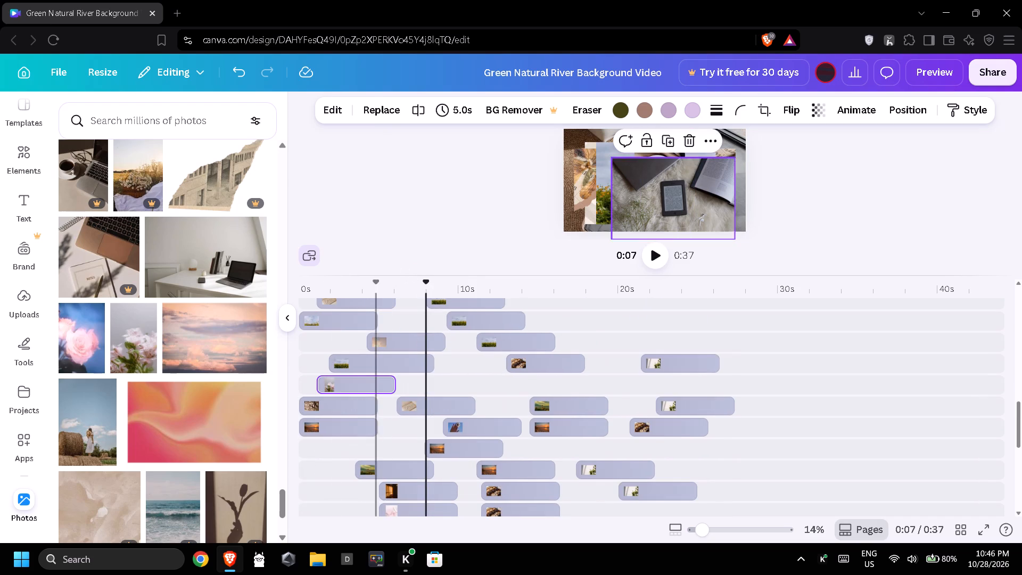
{"action": "left_click_drag", "start_coordinate": [106, 410], "coordinate": [482, 369]}
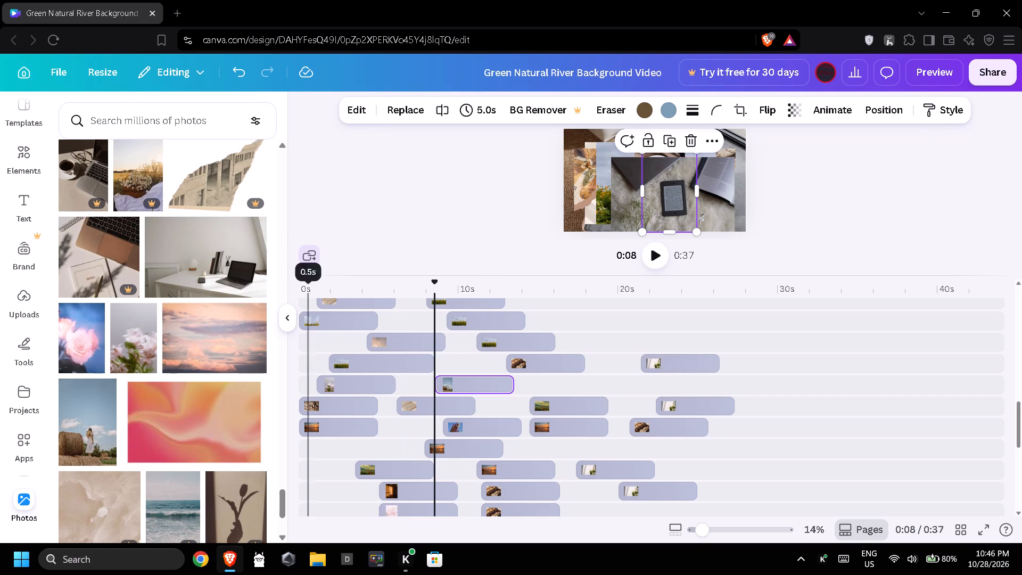
Add the pink-orange gradient photo at 0 s on the sunset clip's layer, and the hay bales photo at 0 s two layers below.
{"action": "scroll", "coordinate": [141, 335], "scroll_direction": "down", "scroll_amount": 4}
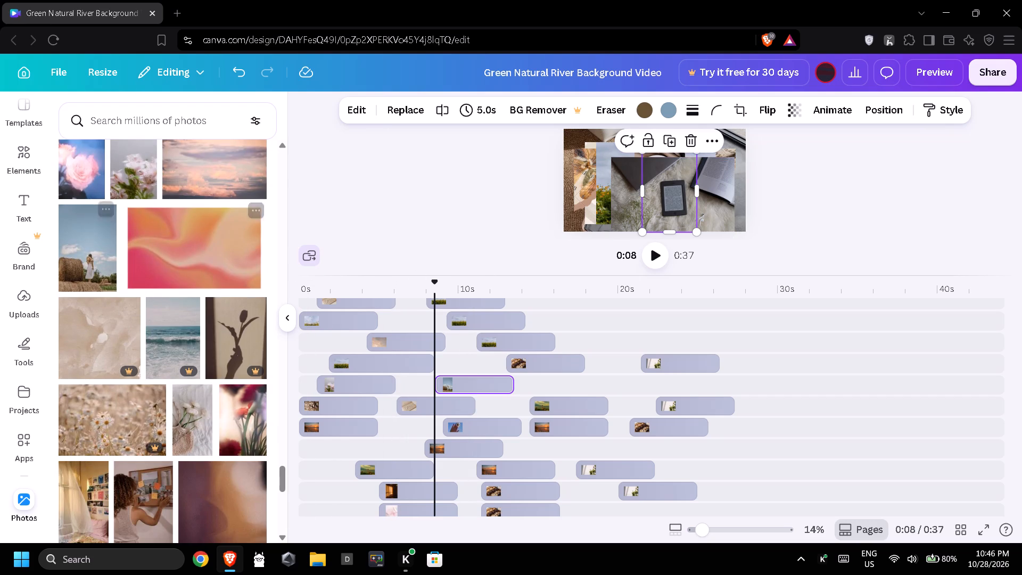
{"action": "left_click_drag", "start_coordinate": [195, 256], "coordinate": [355, 450]}
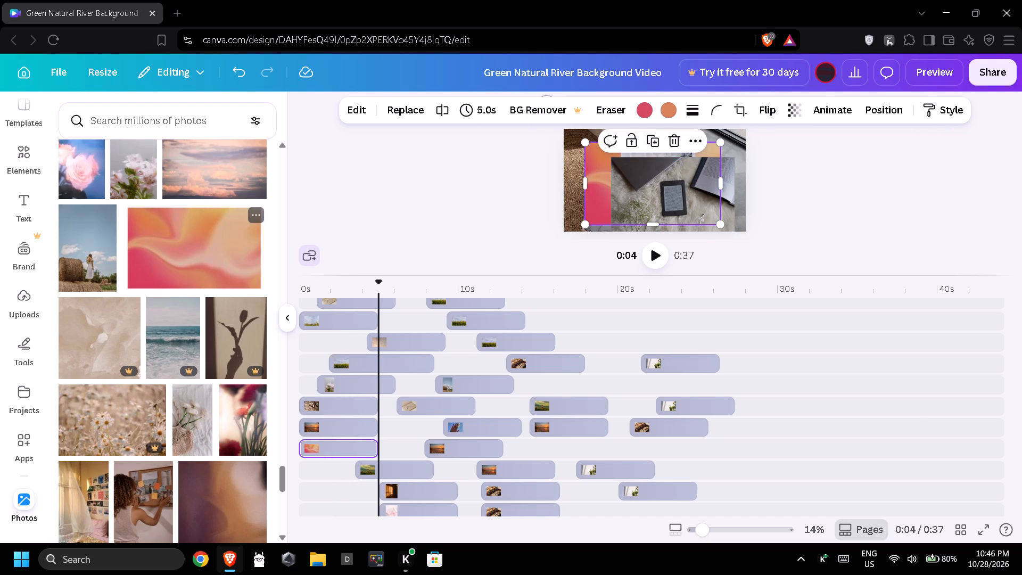
{"action": "left_click_drag", "start_coordinate": [94, 253], "coordinate": [328, 474]}
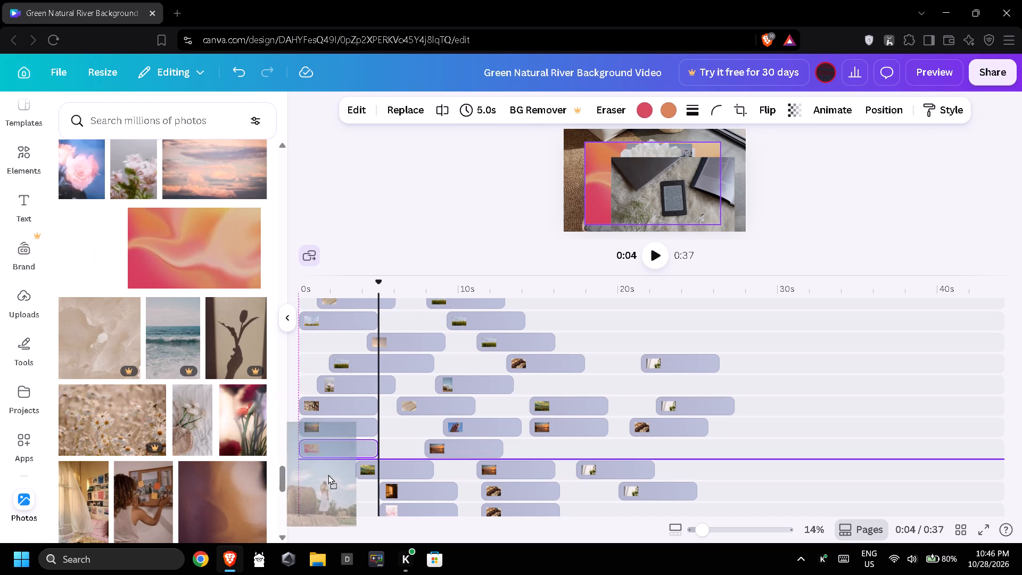
{"action": "left_click_drag", "start_coordinate": [328, 474], "coordinate": [340, 488]}
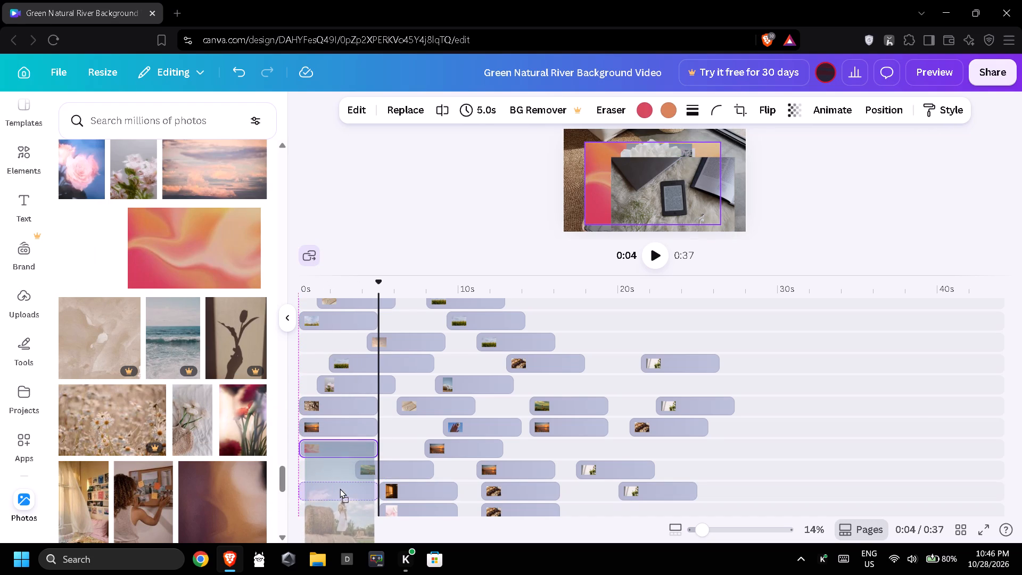
{"action": "left_click_drag", "start_coordinate": [340, 488], "coordinate": [340, 487]}
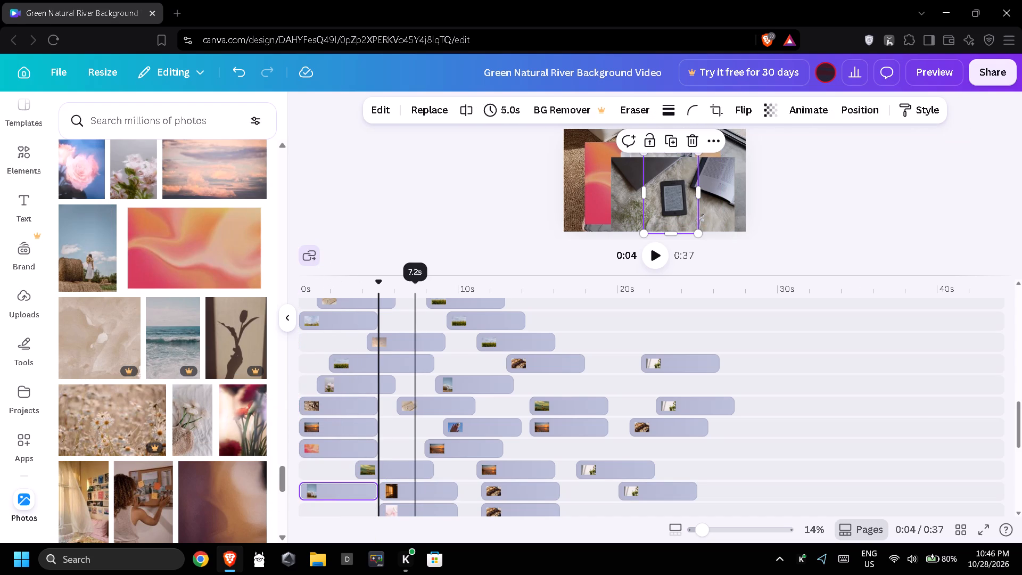
Near the bottom layers, add the red tulips photo at about 0.5 s and the woman-at-pinboard photo at 0 s one layer below.
{"action": "scroll", "coordinate": [405, 416], "scroll_direction": "down", "scroll_amount": 4}
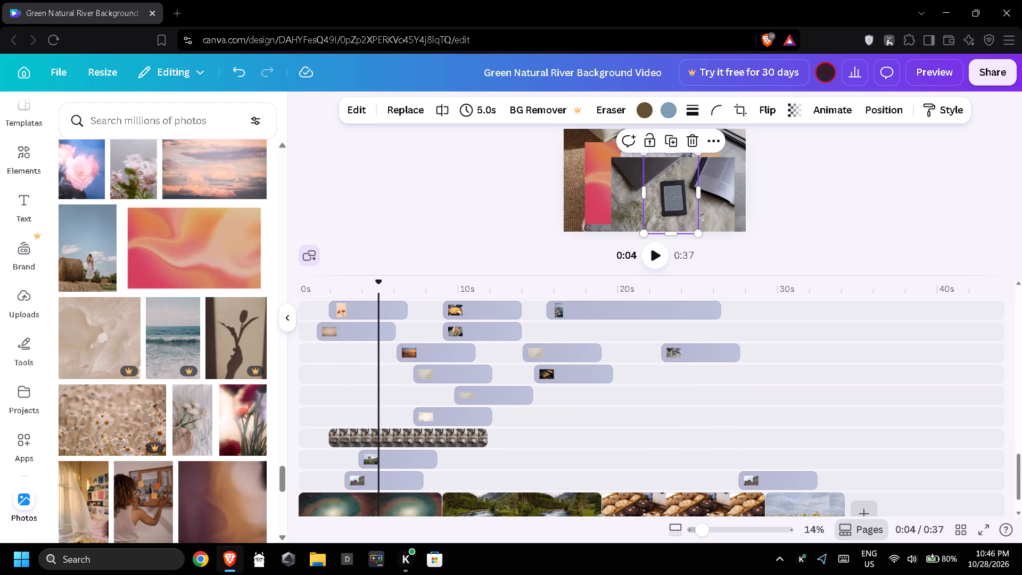
{"action": "scroll", "coordinate": [106, 356], "scroll_direction": "down", "scroll_amount": 2}
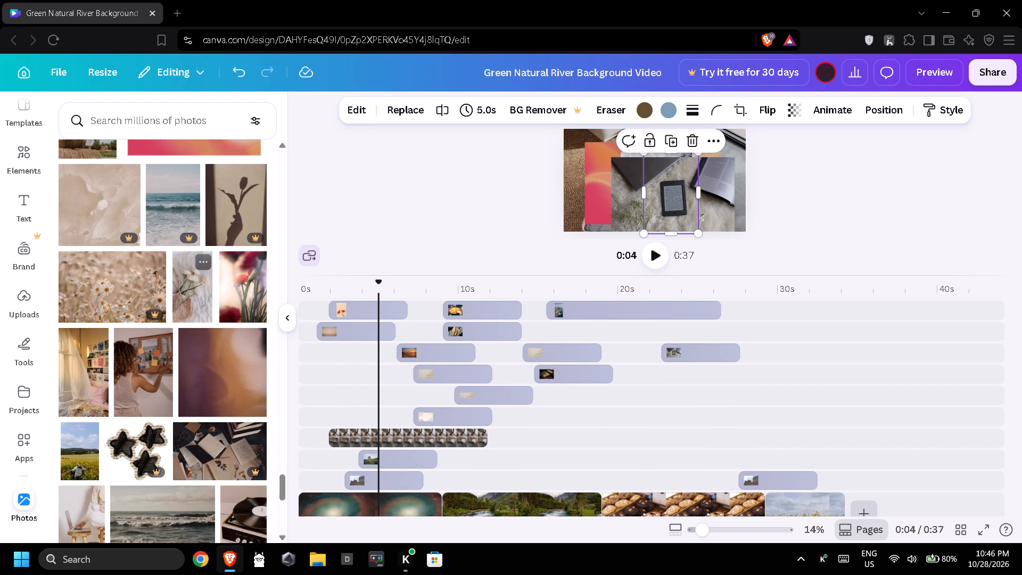
{"action": "left_click_drag", "start_coordinate": [234, 287], "coordinate": [323, 355]}
{"action": "left_click_drag", "start_coordinate": [141, 360], "coordinate": [314, 362]}
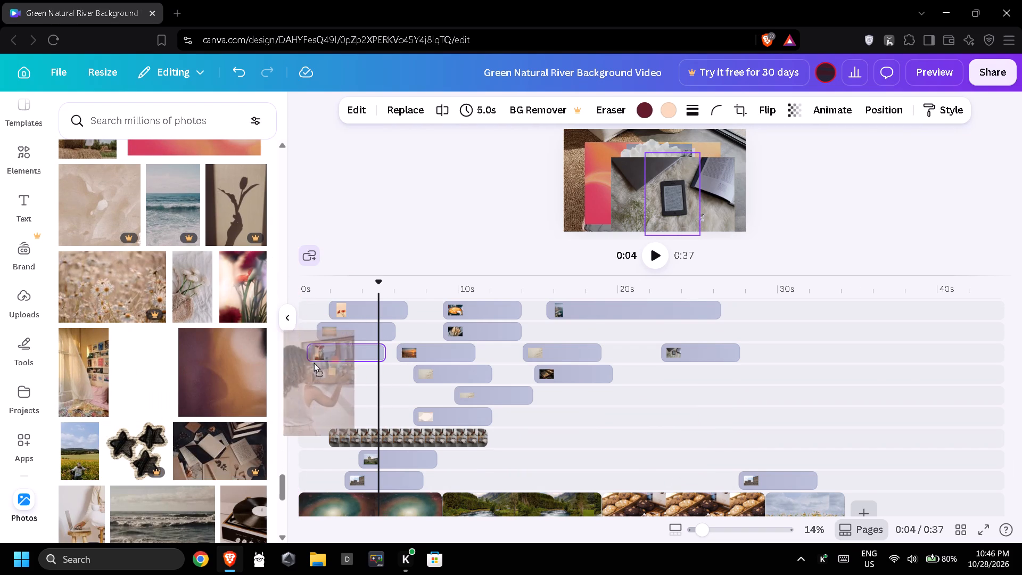
{"action": "left_click_drag", "start_coordinate": [314, 362], "coordinate": [329, 365]}
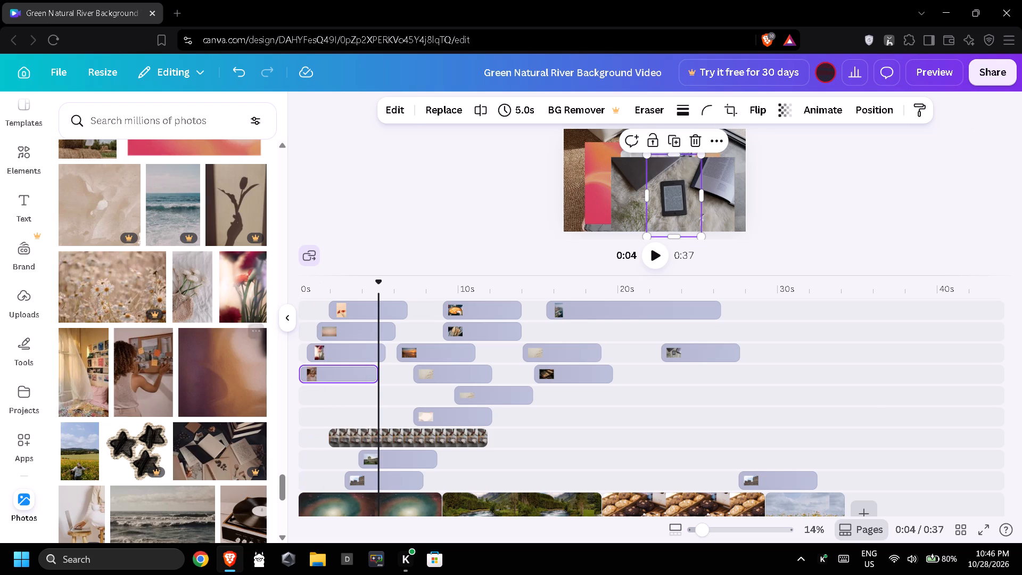
Below the pinboard clip, add the sunlit bedroom photo at about 2 s and the purple-brown gradient photo at 0 s one layer lower.
{"action": "left_click_drag", "start_coordinate": [96, 382], "coordinate": [370, 385]}
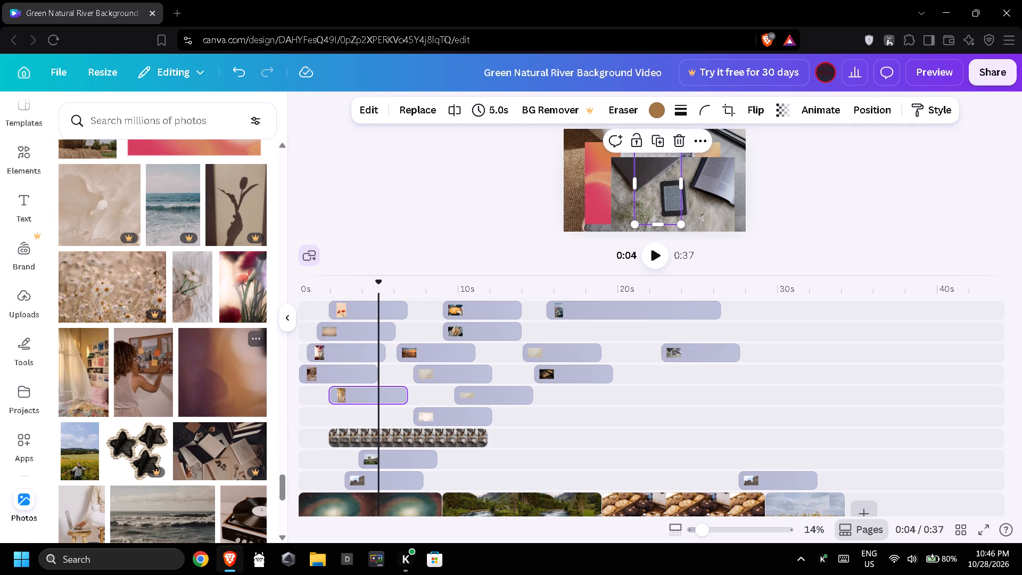
{"action": "left_click_drag", "start_coordinate": [216, 384], "coordinate": [334, 407]}
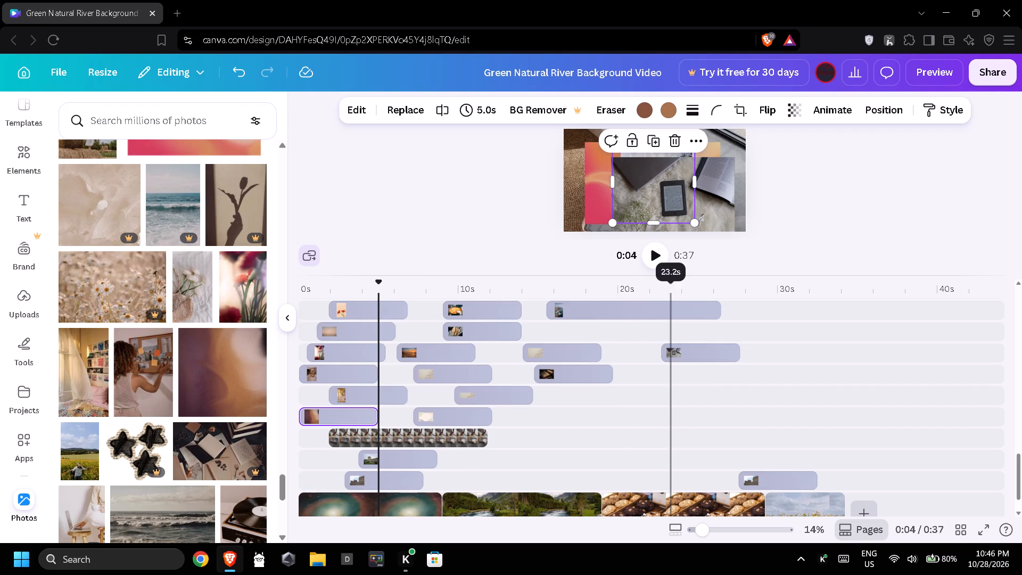
Add the yellow flower field photo at about 0.5 s, before the sky clip on an upper layer.
{"action": "scroll", "coordinate": [621, 398], "scroll_direction": "up", "scroll_amount": 8}
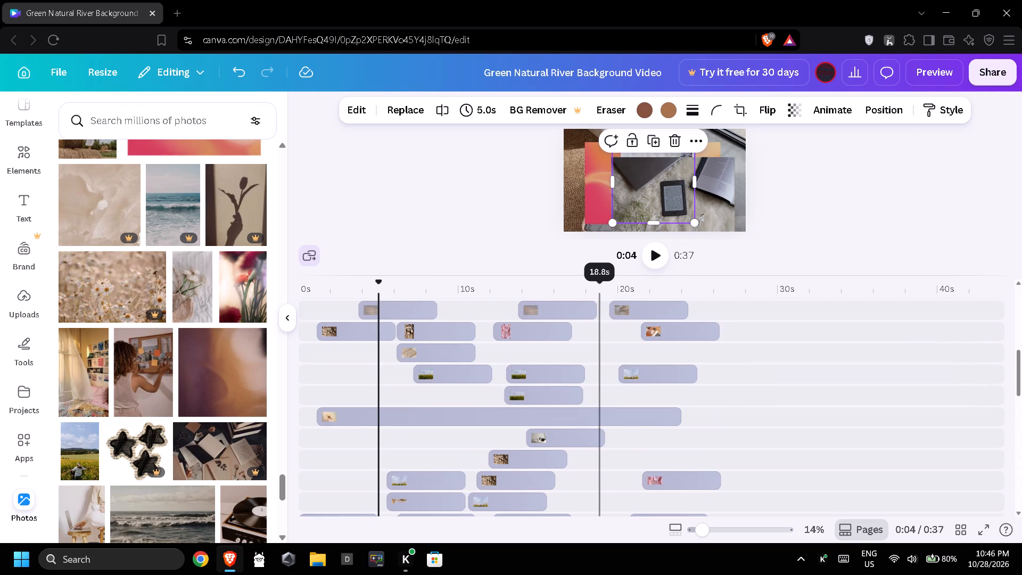
{"action": "scroll", "coordinate": [598, 374], "scroll_direction": "down", "scroll_amount": 1}
{"action": "scroll", "coordinate": [142, 368], "scroll_direction": "down", "scroll_amount": 1}
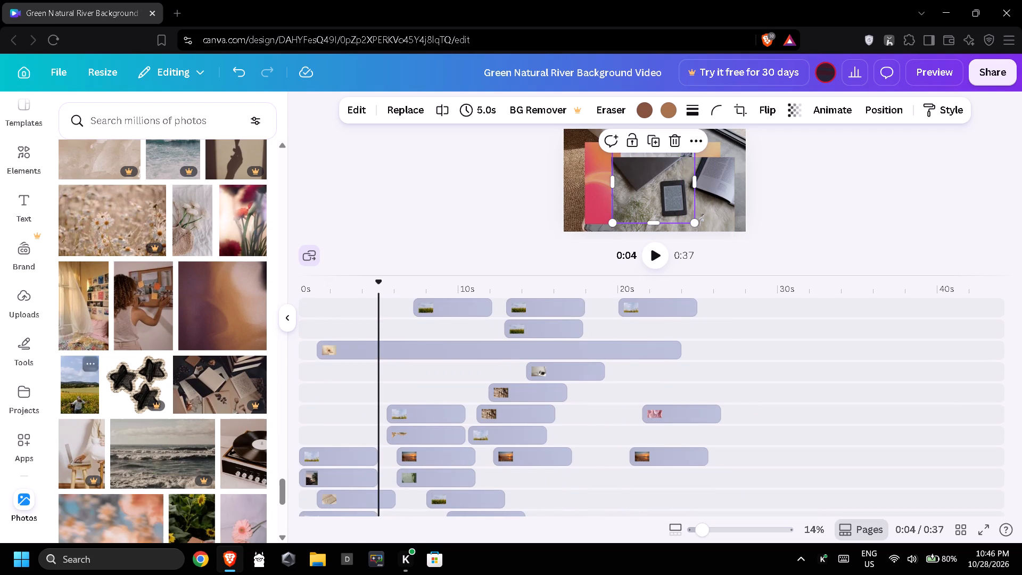
{"action": "left_click_drag", "start_coordinate": [85, 384], "coordinate": [333, 418]}
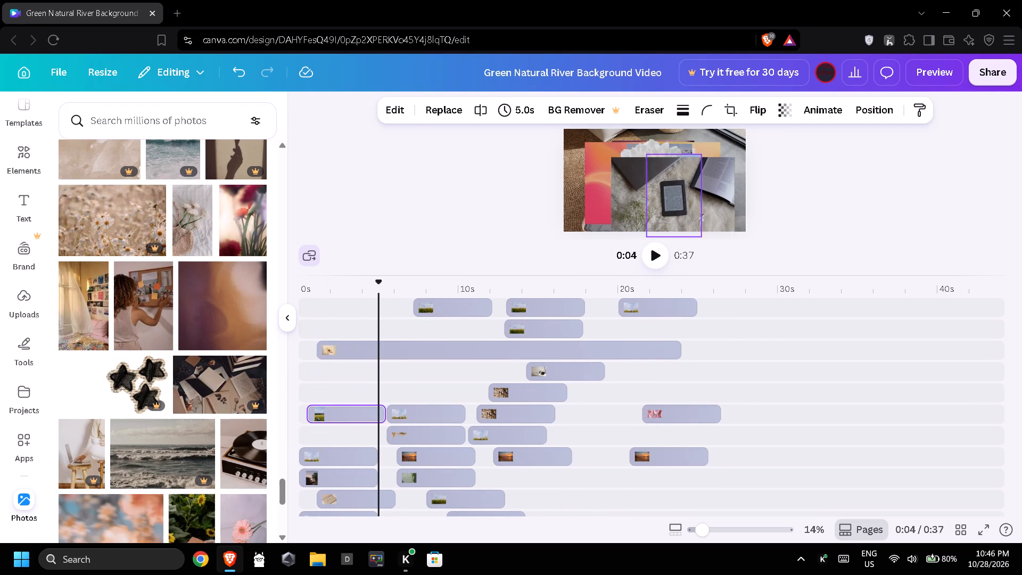
On the layer above the yellow flower field clip, add the record player photo at about 1 s and the laptop-and-mug photo at about 6 s.
{"action": "scroll", "coordinate": [139, 408], "scroll_direction": "down", "scroll_amount": 3}
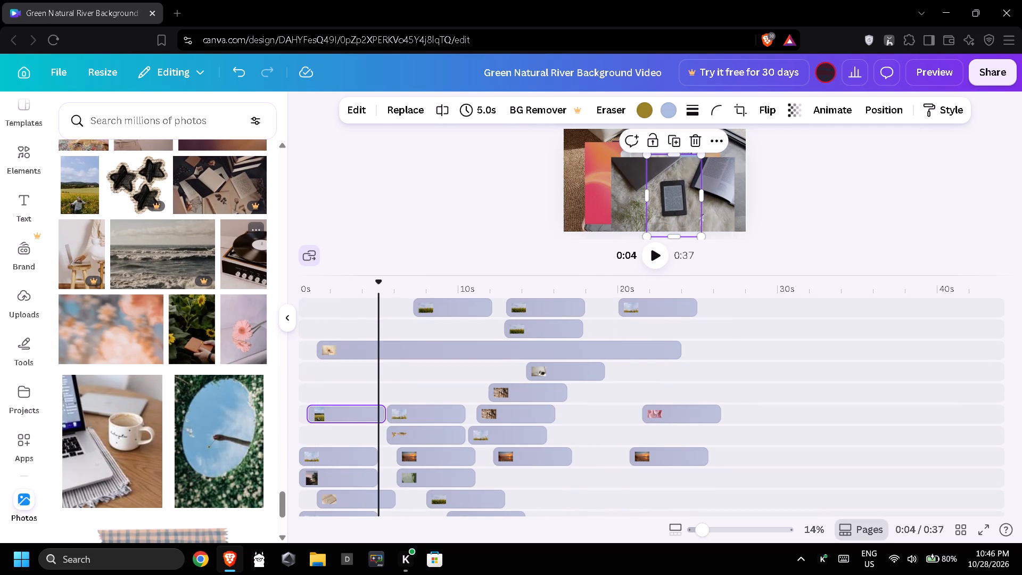
{"action": "left_click_drag", "start_coordinate": [235, 257], "coordinate": [328, 387]}
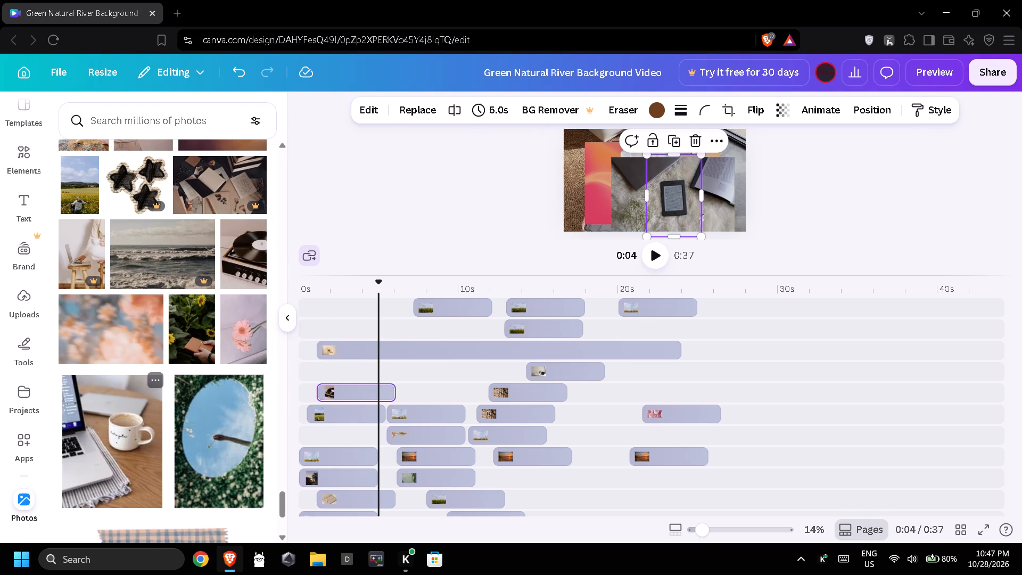
{"action": "left_click_drag", "start_coordinate": [117, 417], "coordinate": [443, 394]}
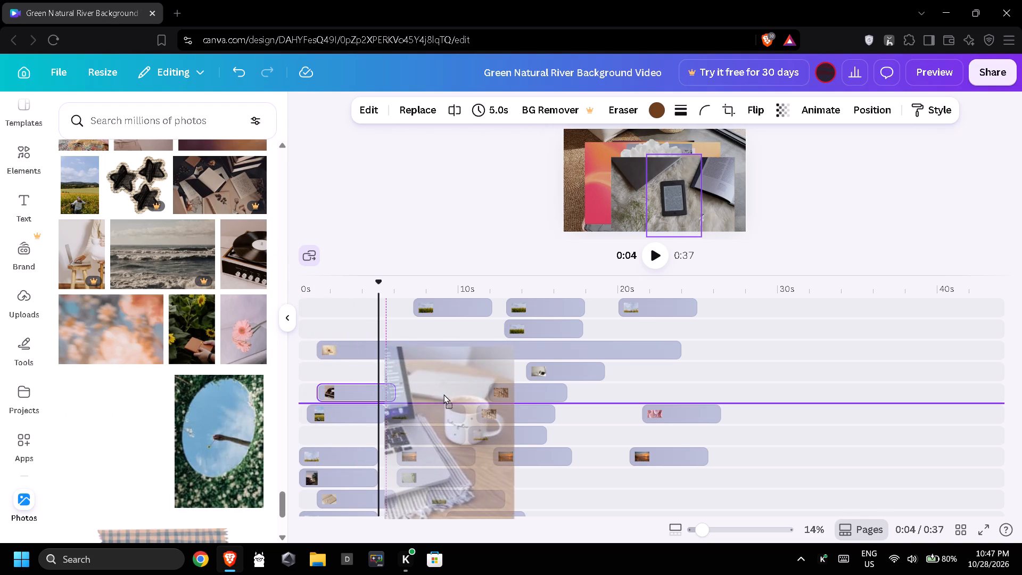
{"action": "left_click_drag", "start_coordinate": [443, 394], "coordinate": [456, 393]}
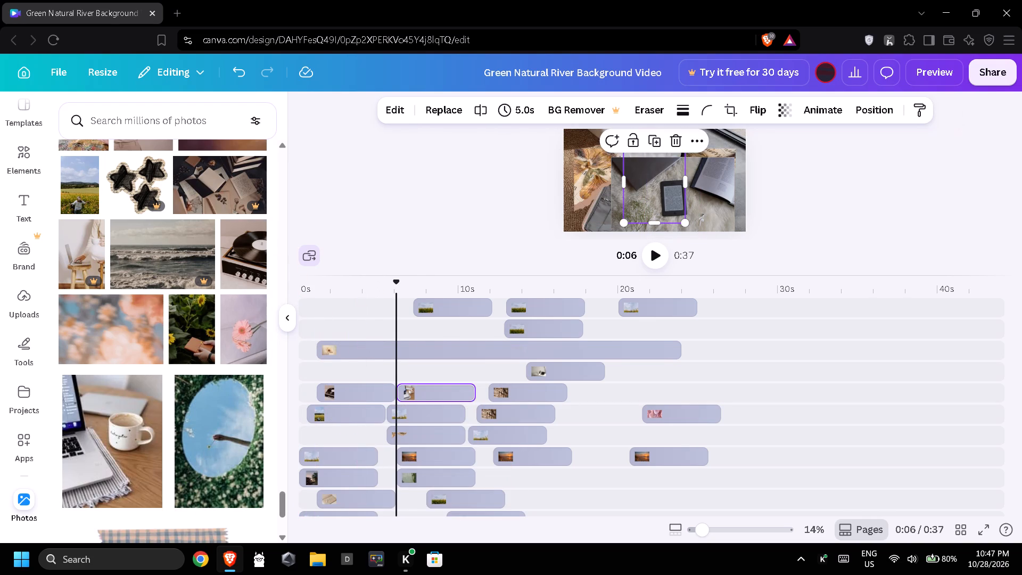
On the layer above the record player clip, add the round mirror photo at about 1 s and the spoon-and-jar photo at about 7 s.
{"action": "scroll", "coordinate": [146, 414], "scroll_direction": "down", "scroll_amount": 1}
{"action": "left_click_drag", "start_coordinate": [202, 382], "coordinate": [341, 374]}
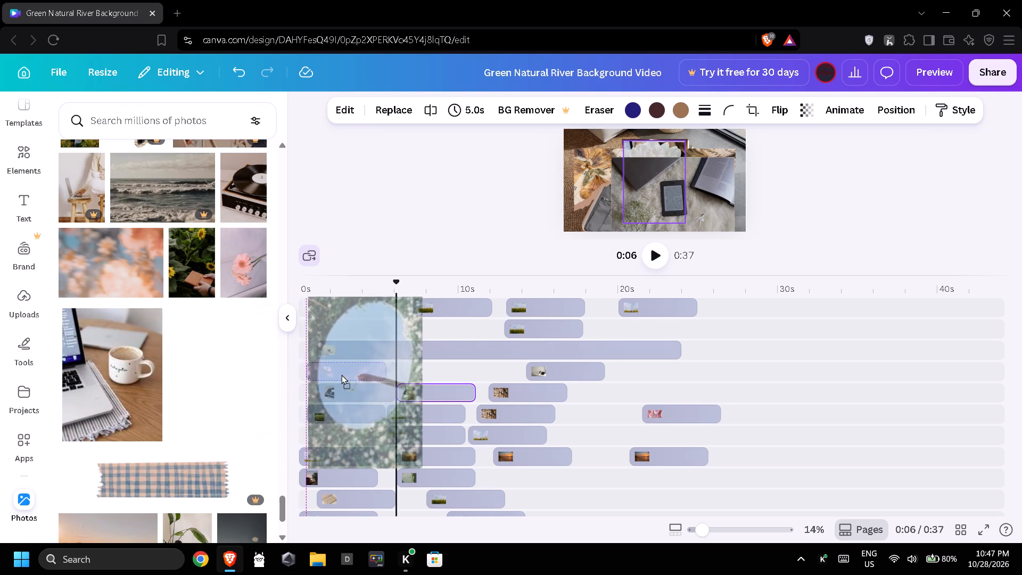
{"action": "left_click_drag", "start_coordinate": [341, 374], "coordinate": [343, 374]}
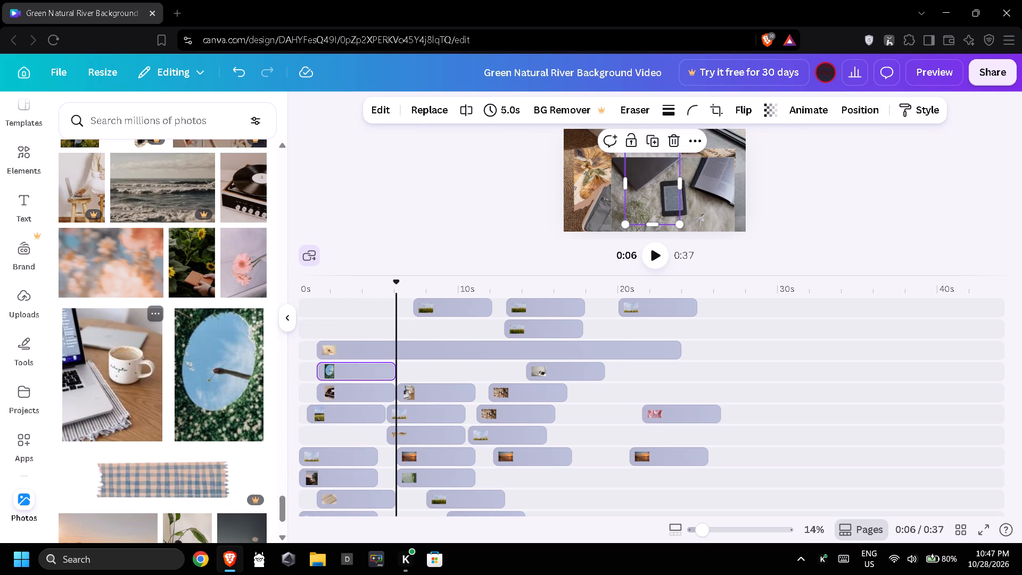
{"action": "scroll", "coordinate": [100, 380], "scroll_direction": "down", "scroll_amount": 4}
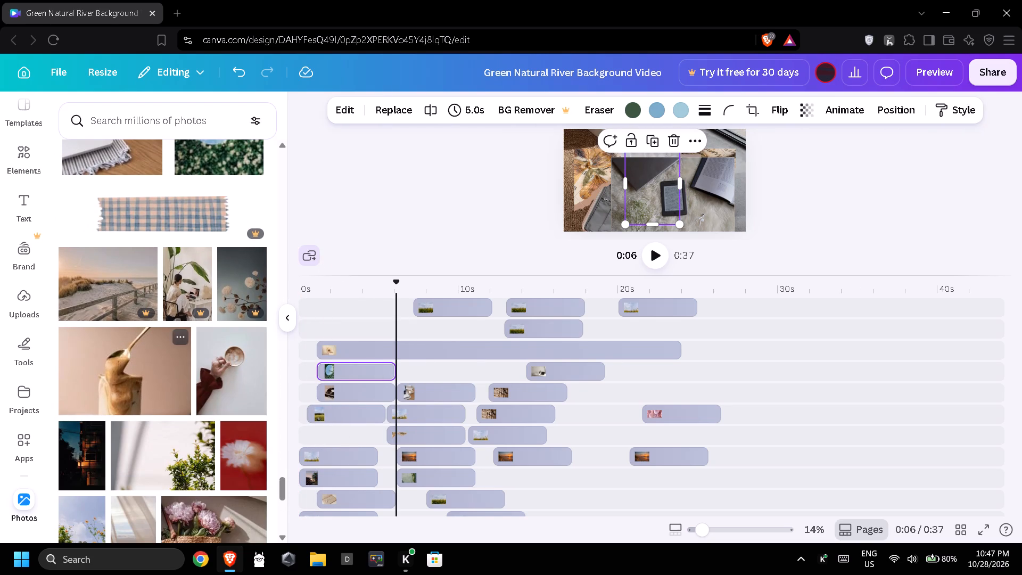
{"action": "left_click_drag", "start_coordinate": [119, 375], "coordinate": [452, 371]}
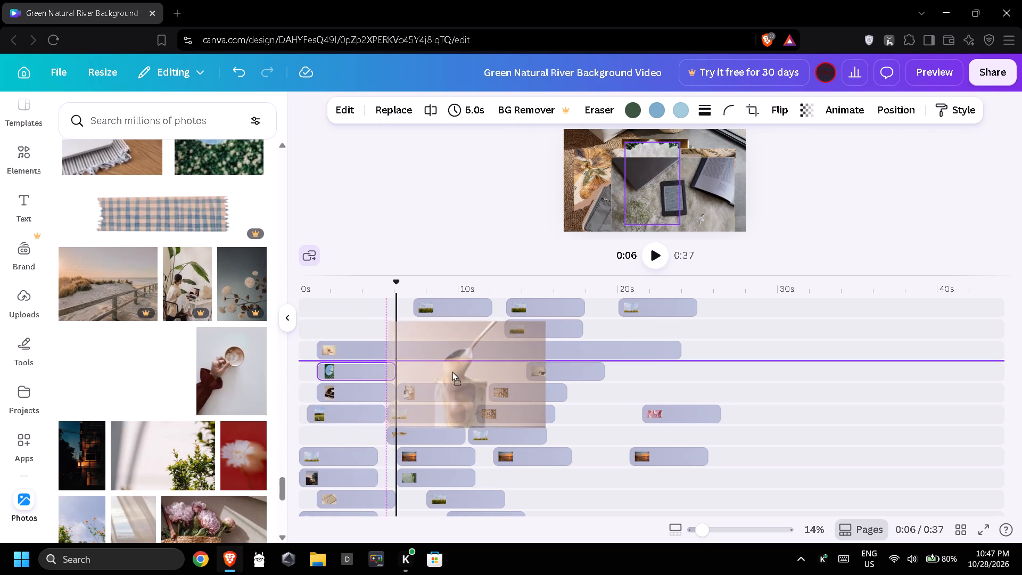
{"action": "left_click_drag", "start_coordinate": [452, 371], "coordinate": [466, 372]}
Add the photo of a hand holding a coffee cup two layers above the round mirror clip, starting at about 2 s.
{"action": "scroll", "coordinate": [191, 381], "scroll_direction": "down", "scroll_amount": 1}
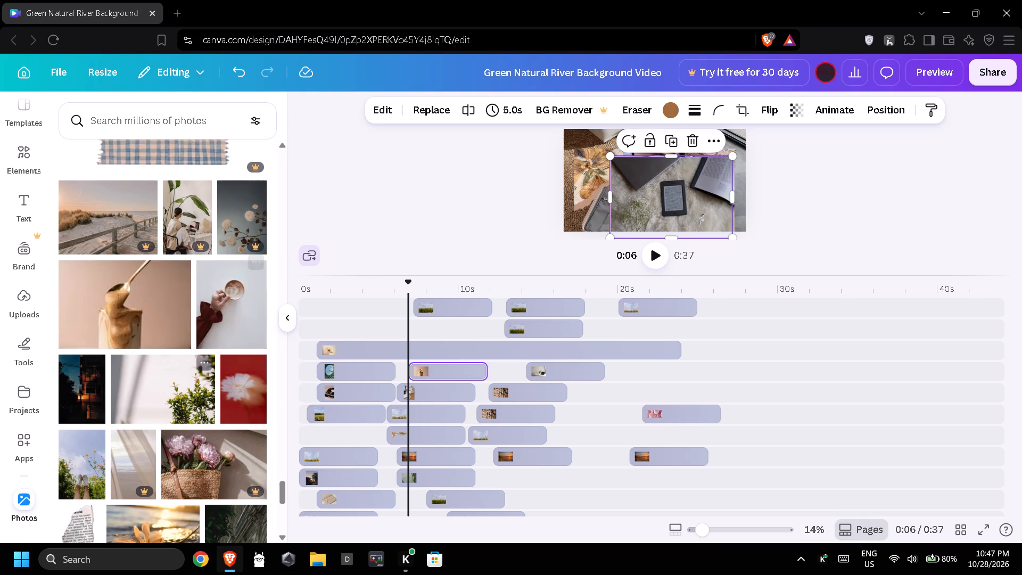
{"action": "left_click_drag", "start_coordinate": [222, 320], "coordinate": [357, 330]}
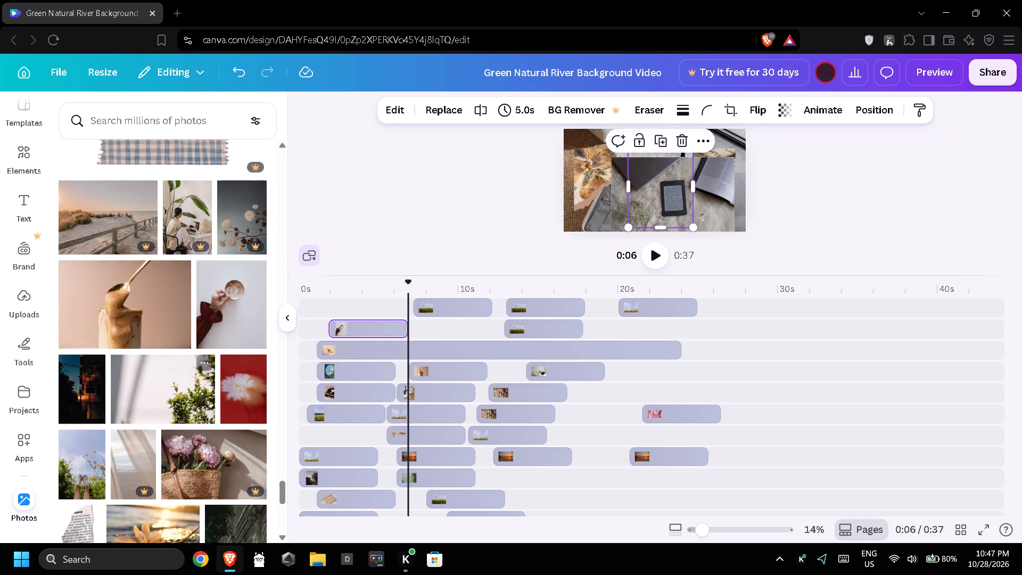
Add the green-plant-on-white-wall photo to the record player's layer at about 17.5 s and the feet-against-sky photo two layers below at about 19 s.
{"action": "left_click_drag", "start_coordinate": [179, 393], "coordinate": [466, 327]}
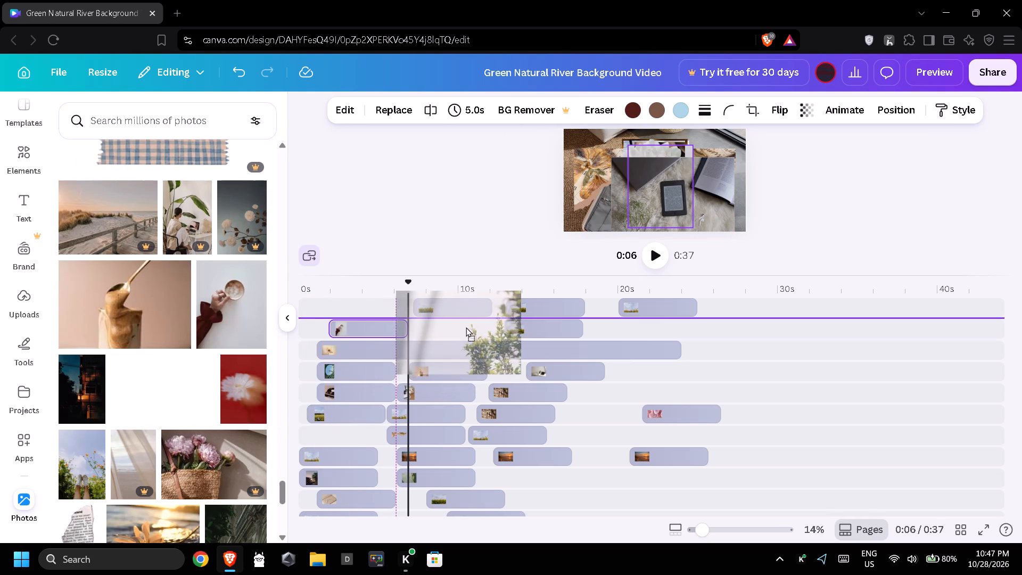
{"action": "left_click_drag", "start_coordinate": [466, 327], "coordinate": [648, 385]}
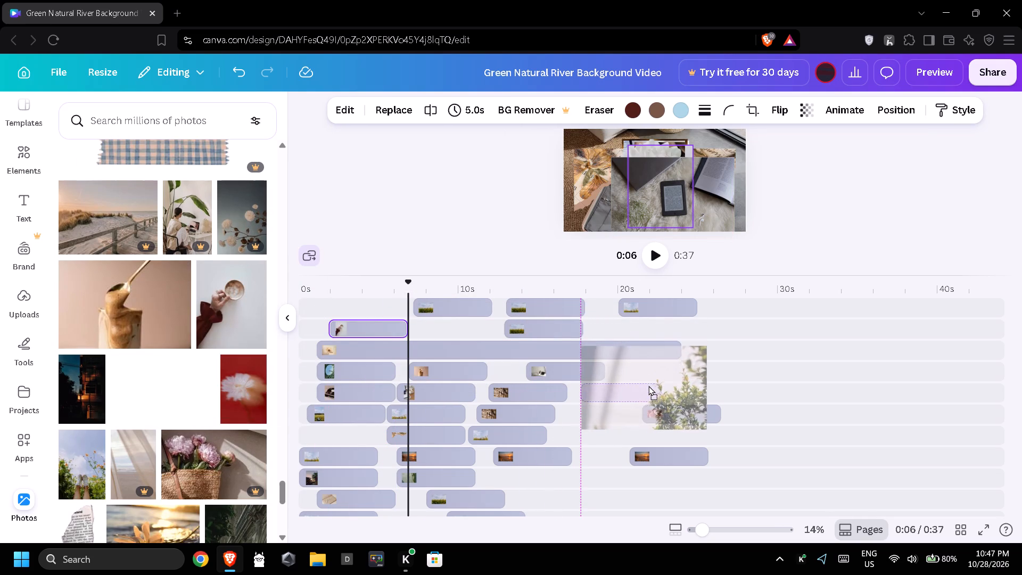
{"action": "left_click_drag", "start_coordinate": [648, 385], "coordinate": [648, 386]}
{"action": "scroll", "coordinate": [160, 423], "scroll_direction": "down", "scroll_amount": 1}
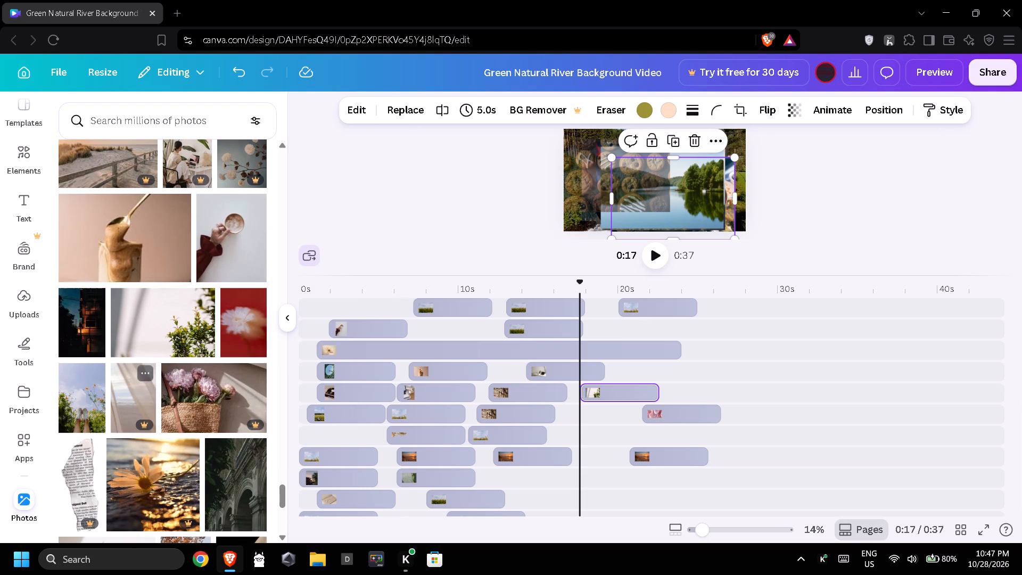
{"action": "left_click_drag", "start_coordinate": [76, 408], "coordinate": [615, 426]}
Add the white plant-shadow photo after the coffee cup clip on its layer, starting at about 7 s.
{"action": "scroll", "coordinate": [183, 416], "scroll_direction": "down", "scroll_amount": 3}
{"action": "left_click_drag", "start_coordinate": [89, 387], "coordinate": [90, 387]}
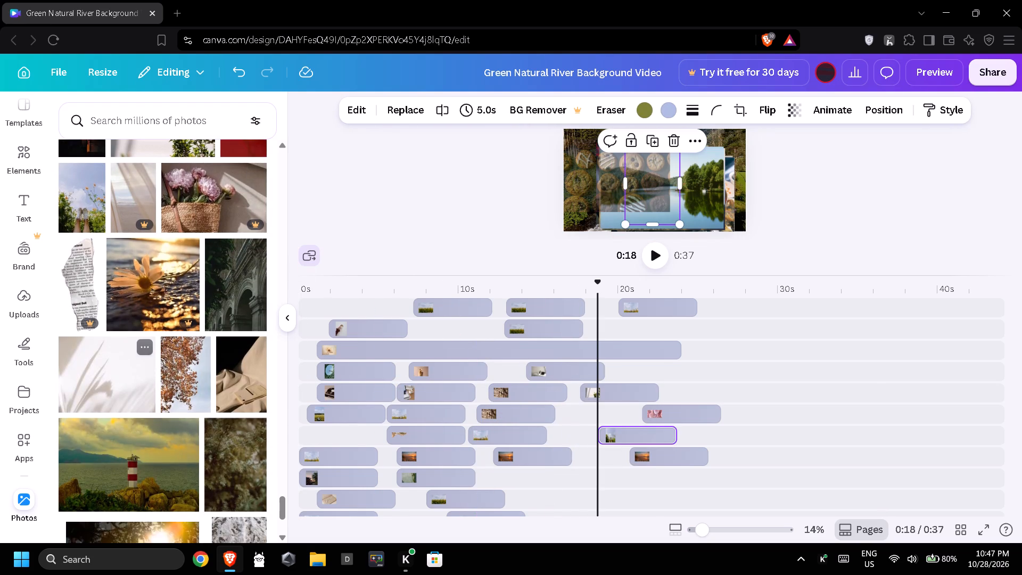
{"action": "left_click_drag", "start_coordinate": [90, 387], "coordinate": [441, 329]}
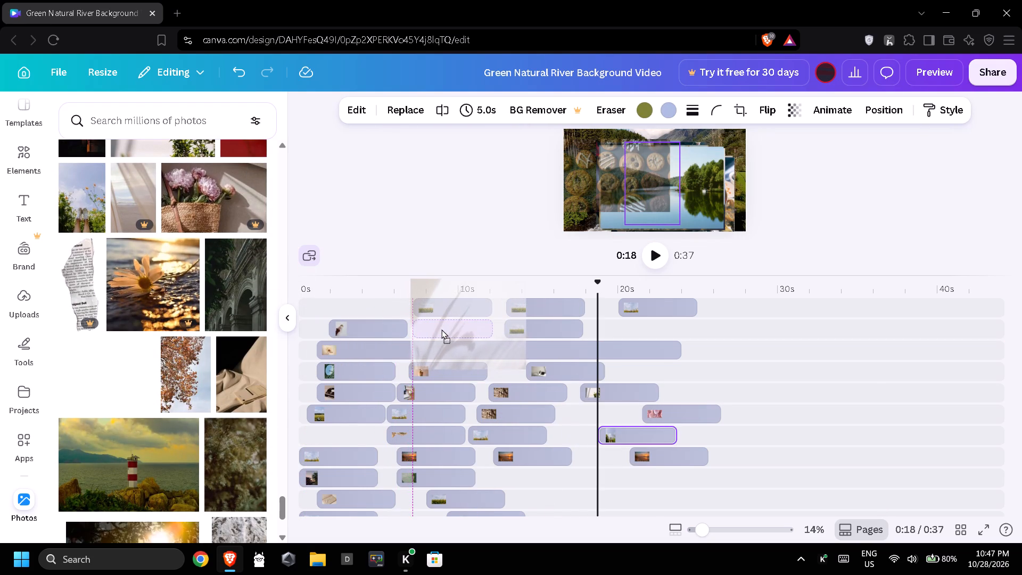
{"action": "left_click_drag", "start_coordinate": [441, 329], "coordinate": [442, 329]}
Add the autumn tree photo on the layer above the coffee cup clip, starting at about 1 s.
{"action": "left_click_drag", "start_coordinate": [180, 394], "coordinate": [243, 346]}
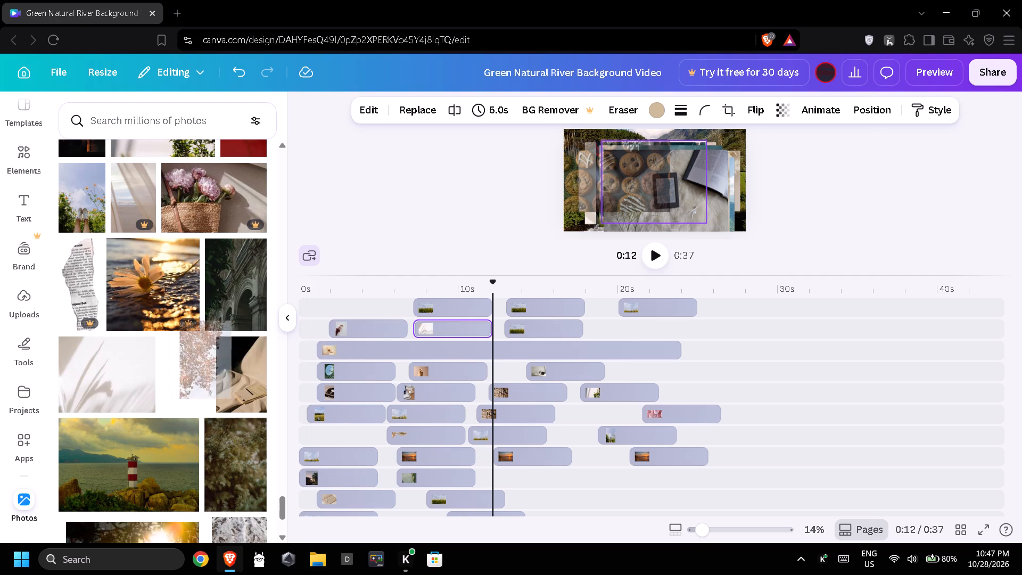
{"action": "left_click_drag", "start_coordinate": [243, 346], "coordinate": [339, 311]}
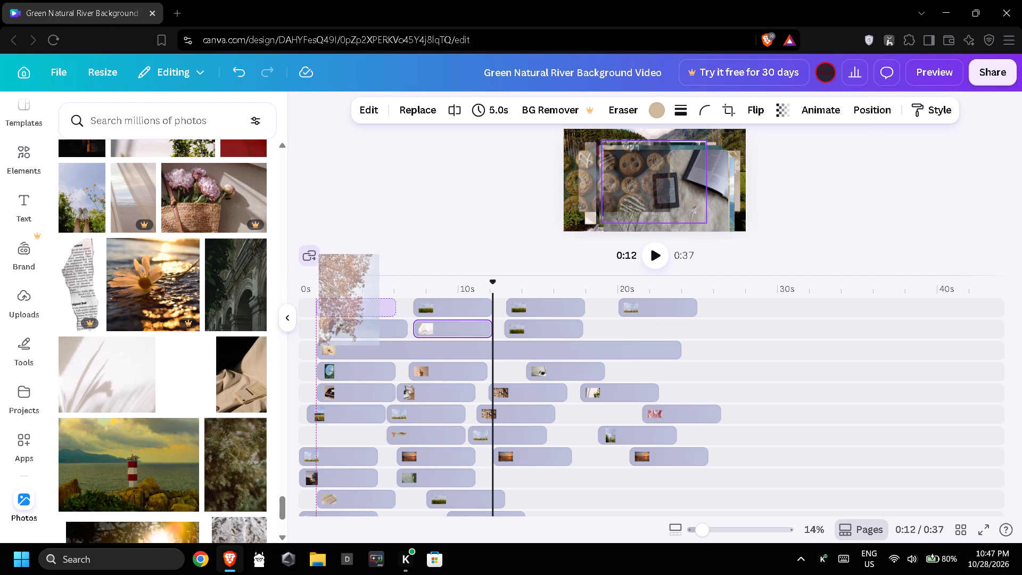
Add the white plant-shadow photo again, one layer below the sunset clips, starting at about 11.5 s.
{"action": "scroll", "coordinate": [351, 371], "scroll_direction": "down", "scroll_amount": 2}
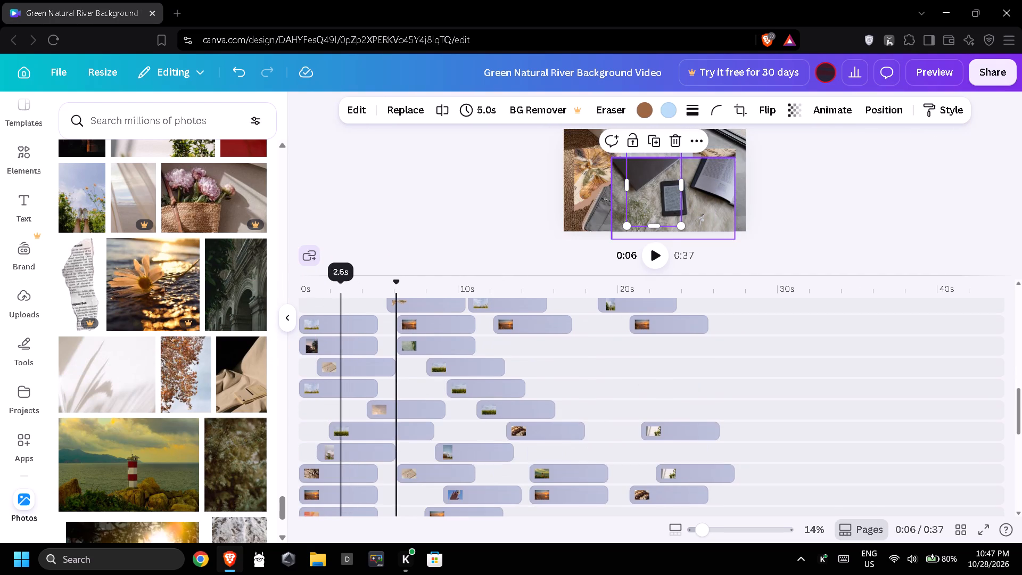
{"action": "left_click_drag", "start_coordinate": [96, 369], "coordinate": [520, 341]}
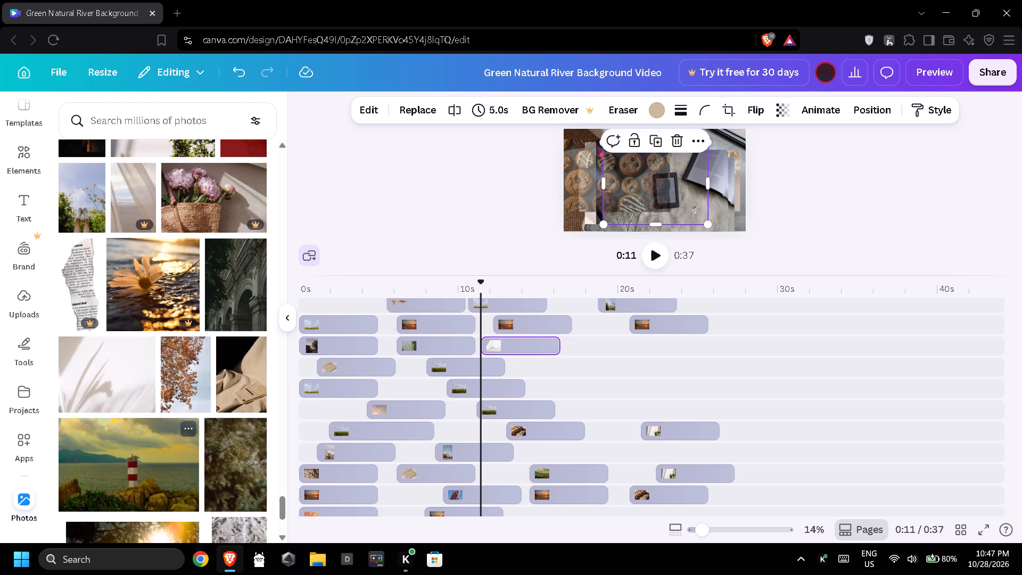
Add the red-and-white lighthouse photo on the layer below the second plant-shadow clip, starting at about 14 s.
{"action": "left_click_drag", "start_coordinate": [147, 463], "coordinate": [599, 366]}
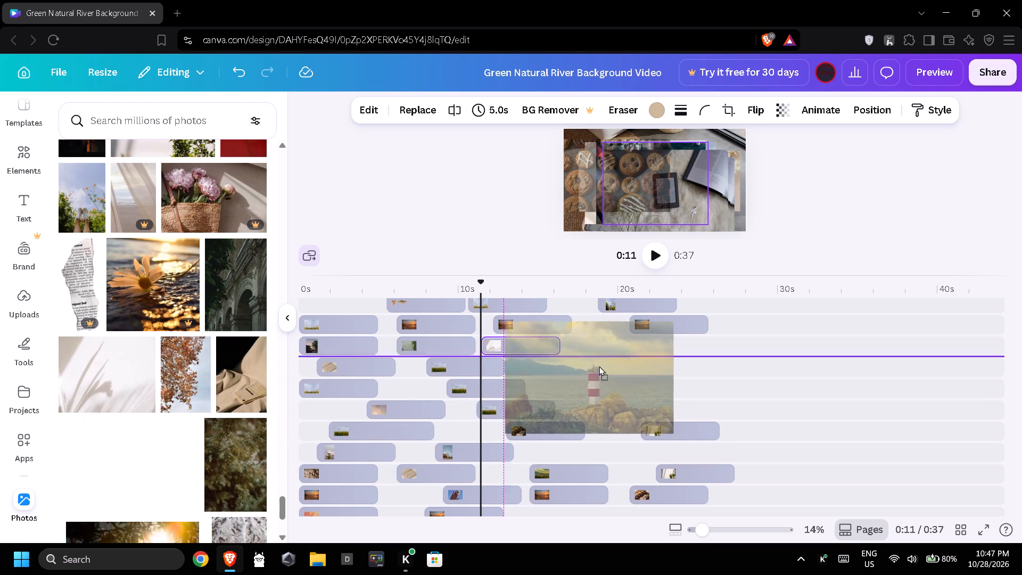
{"action": "left_click_drag", "start_coordinate": [599, 366], "coordinate": [611, 364]}
Add the dark blurred foliage photo on the layer below the lighthouse clip, starting at about 17 s.
{"action": "left_click_drag", "start_coordinate": [236, 455], "coordinate": [538, 377]}
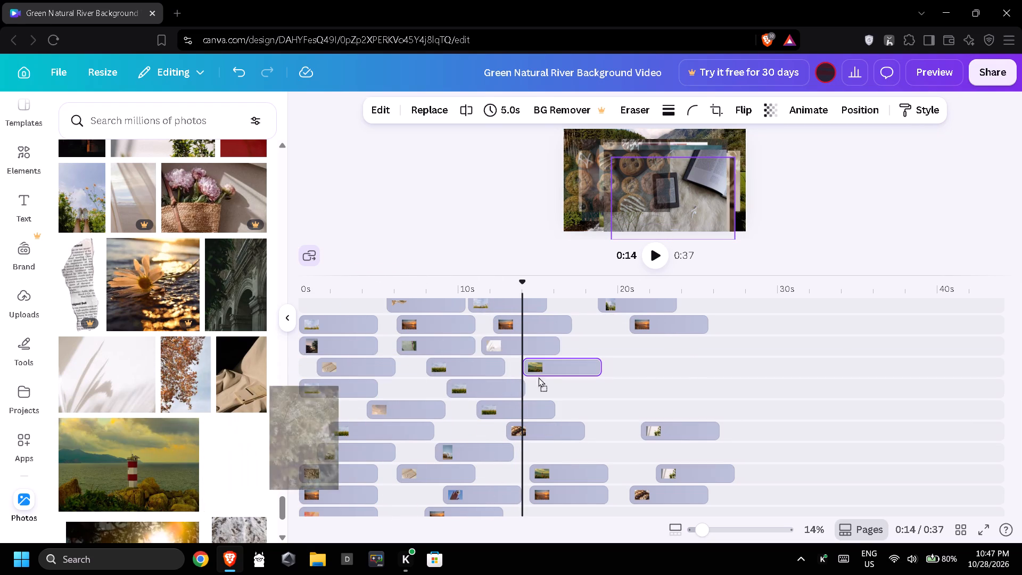
{"action": "left_click_drag", "start_coordinate": [538, 377], "coordinate": [597, 381]}
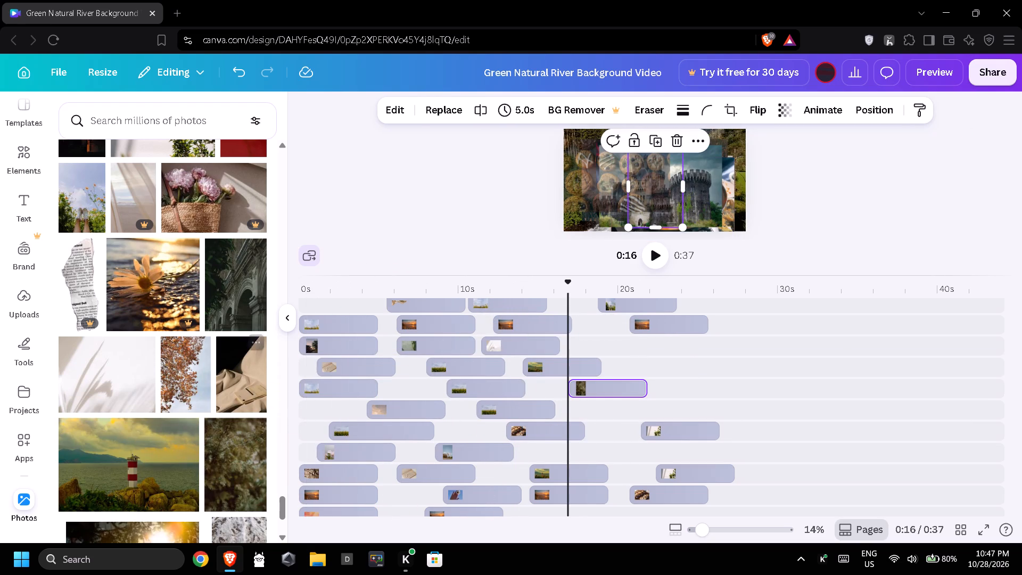
Add the blurred foliage photo again, one layer below its first clip, starting at about 18 s.
{"action": "scroll", "coordinate": [212, 397], "scroll_direction": "down", "scroll_amount": 1}
{"action": "left_click_drag", "start_coordinate": [166, 491], "coordinate": [194, 457]}
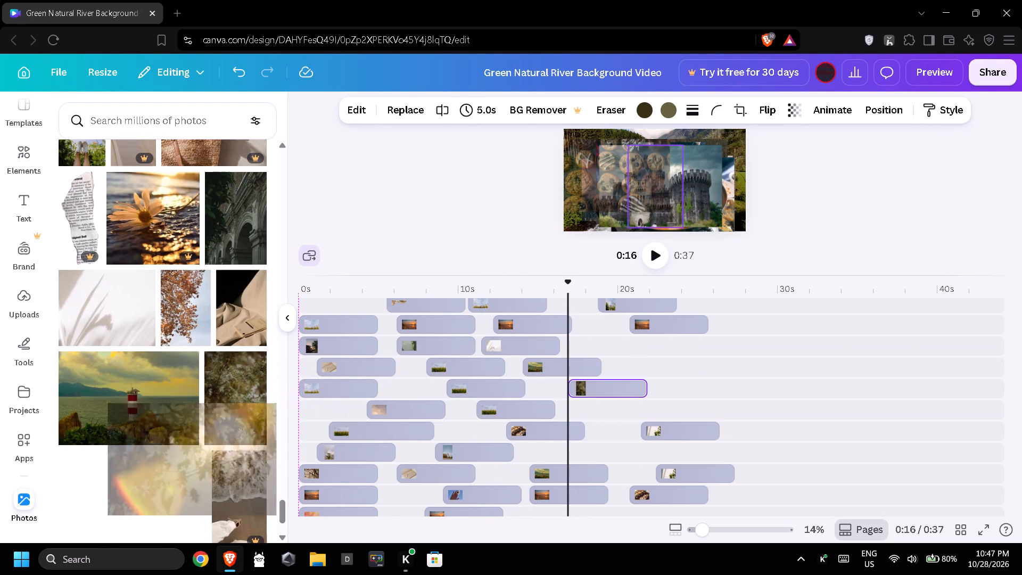
{"action": "left_click_drag", "start_coordinate": [194, 457], "coordinate": [184, 465]}
{"action": "left_click_drag", "start_coordinate": [224, 405], "coordinate": [594, 415]}
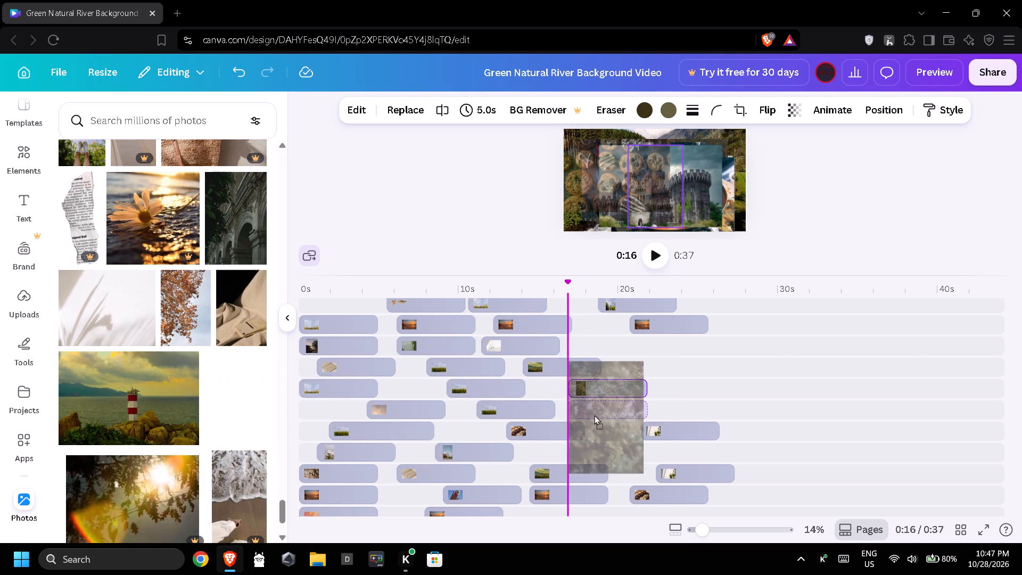
{"action": "left_click_drag", "start_coordinate": [594, 415], "coordinate": [607, 412]}
Add the yellow blossoms on dark blue photo after the second white plant-shadow clip on its layer, starting at about 18.5 s.
{"action": "scroll", "coordinate": [590, 412], "scroll_direction": "down", "scroll_amount": 2}
{"action": "scroll", "coordinate": [590, 412], "scroll_direction": "up", "scroll_amount": 3}
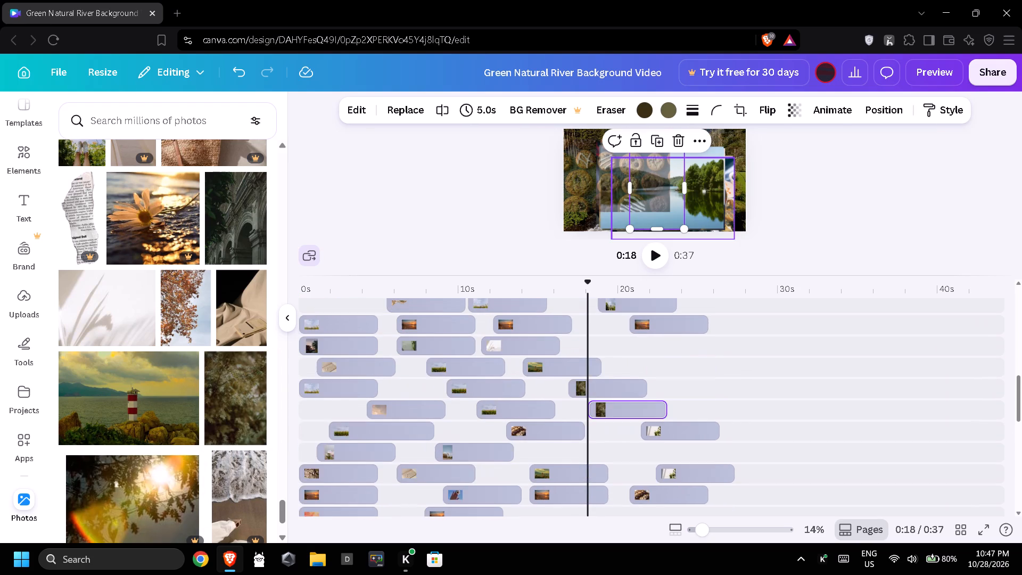
{"action": "scroll", "coordinate": [14, 422], "scroll_direction": "down", "scroll_amount": 4}
{"action": "scroll", "coordinate": [103, 369], "scroll_direction": "down", "scroll_amount": 6}
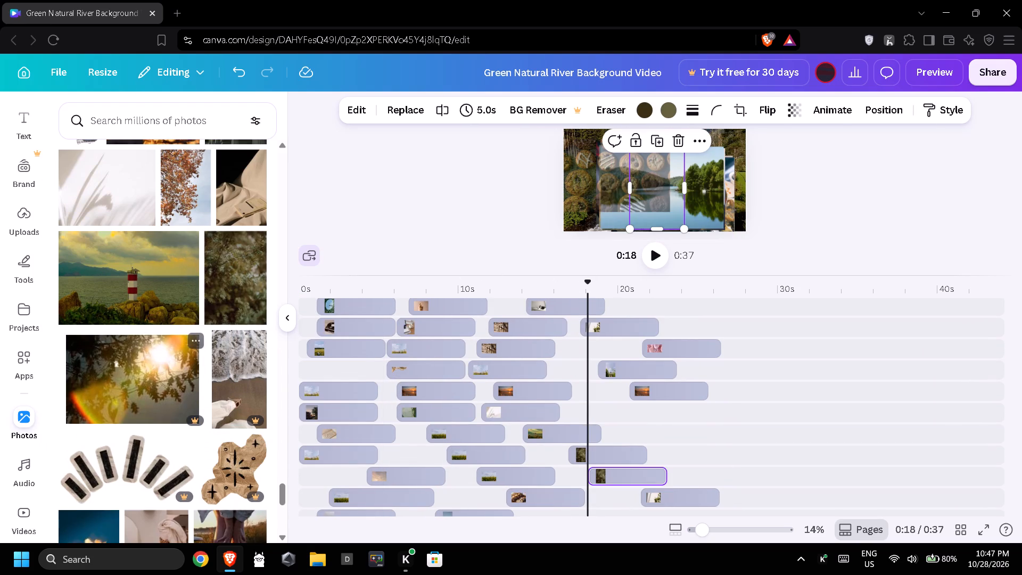
{"action": "scroll", "coordinate": [120, 387], "scroll_direction": "down", "scroll_amount": 5}
{"action": "left_click_drag", "start_coordinate": [103, 237], "coordinate": [542, 370]}
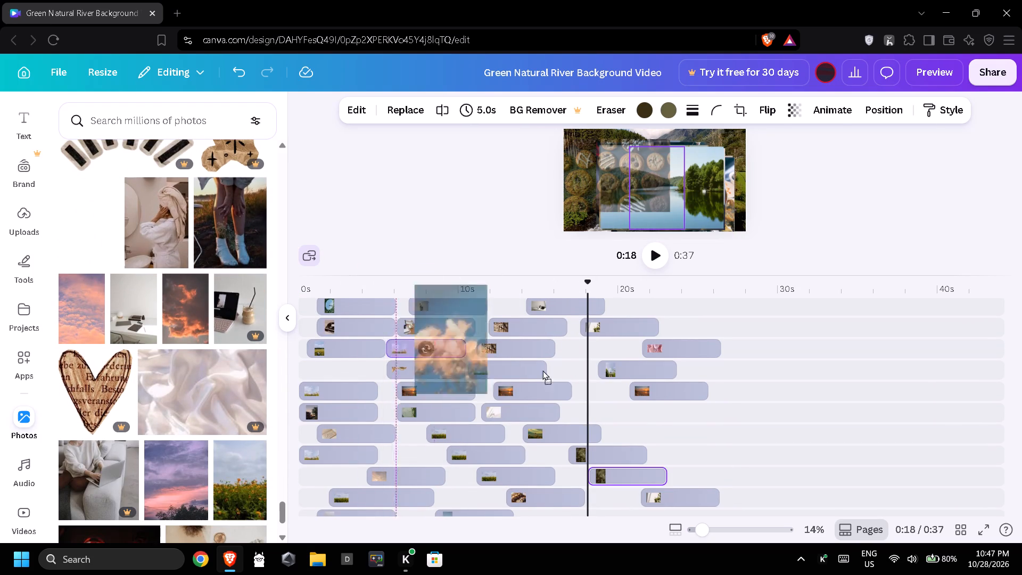
{"action": "left_click_drag", "start_coordinate": [542, 370], "coordinate": [639, 405]}
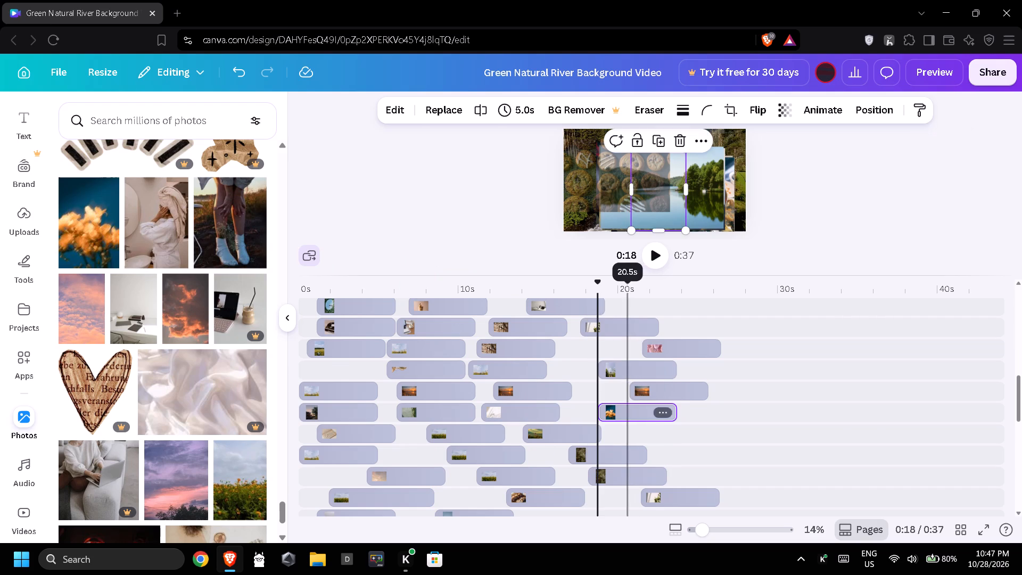
Add the purple and pink sunset sky photo after the lighthouse clip on its layer, starting at about 20.5 s.
{"action": "left_click_drag", "start_coordinate": [191, 491], "coordinate": [304, 448]}
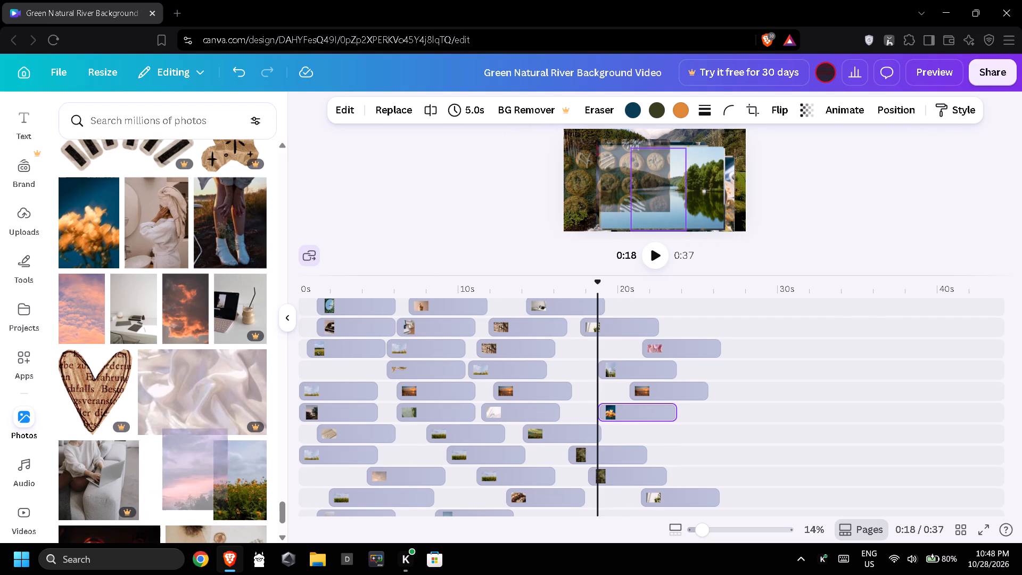
{"action": "left_click_drag", "start_coordinate": [304, 448], "coordinate": [673, 436]}
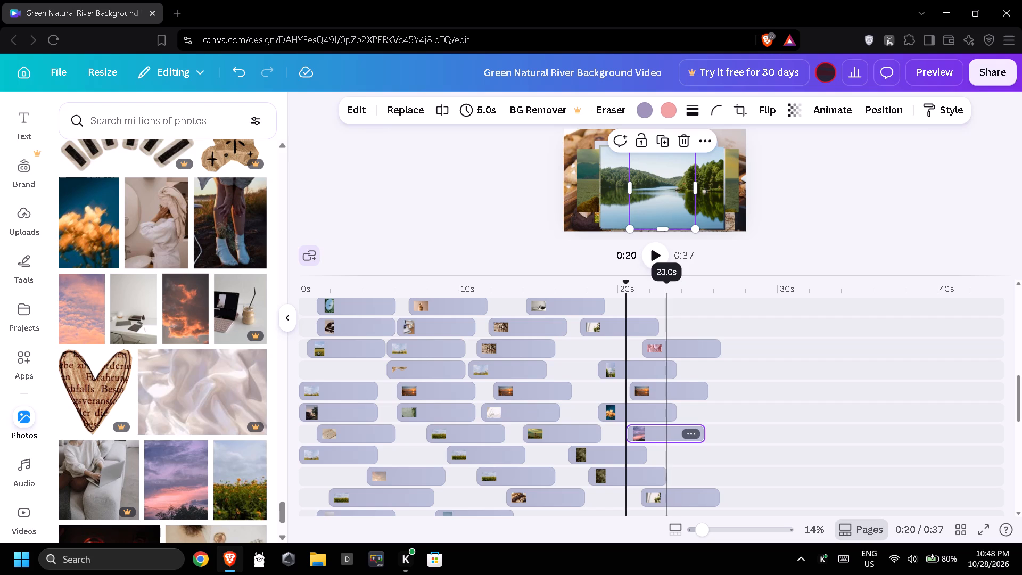
Add the purple and pink sky photo again, on the layer above the orange sunset clips, starting at about 24.5 s.
{"action": "scroll", "coordinate": [217, 416], "scroll_direction": "down", "scroll_amount": 2}
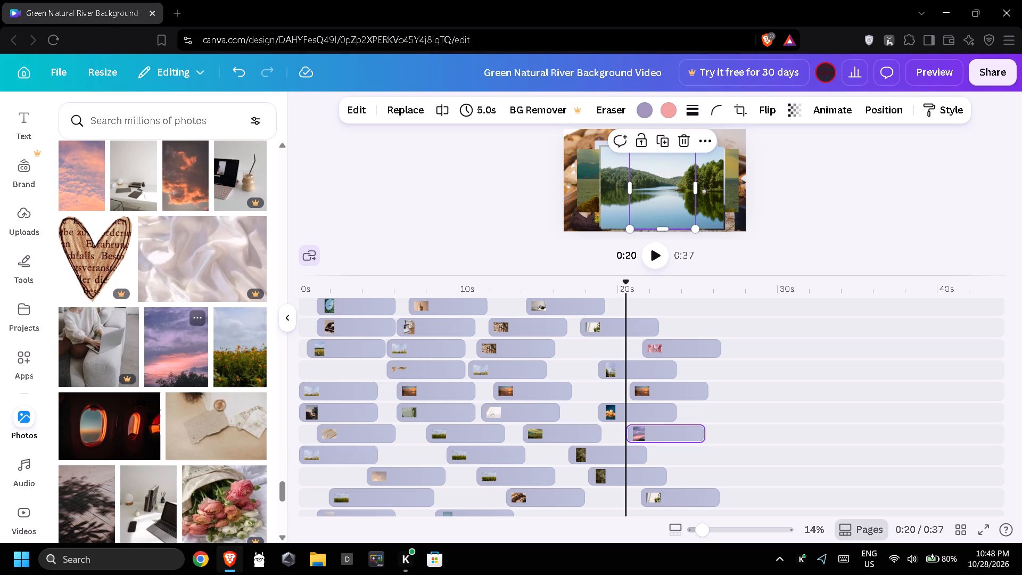
{"action": "left_click_drag", "start_coordinate": [168, 351], "coordinate": [596, 351]}
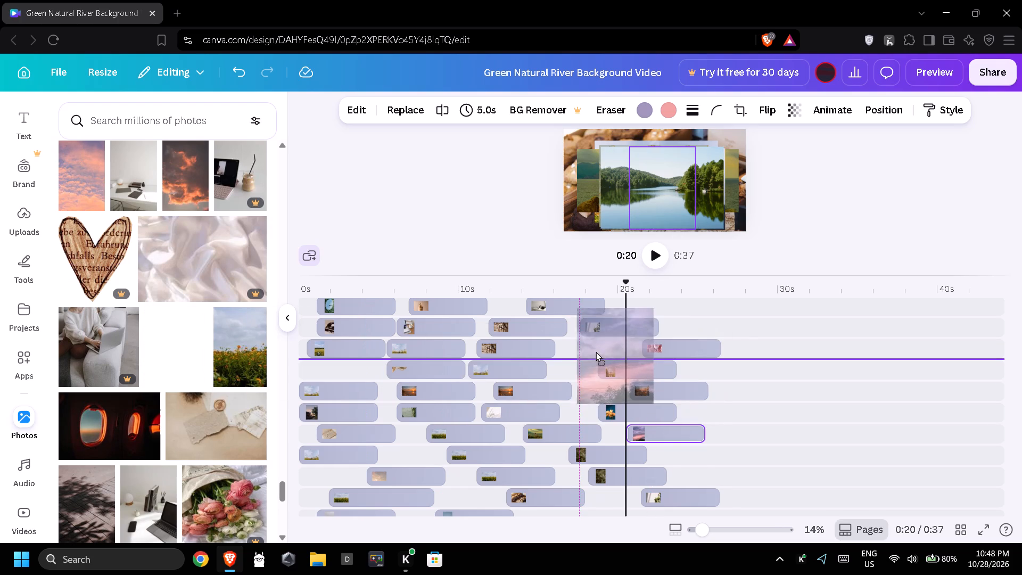
{"action": "left_click_drag", "start_coordinate": [596, 351], "coordinate": [714, 362]}
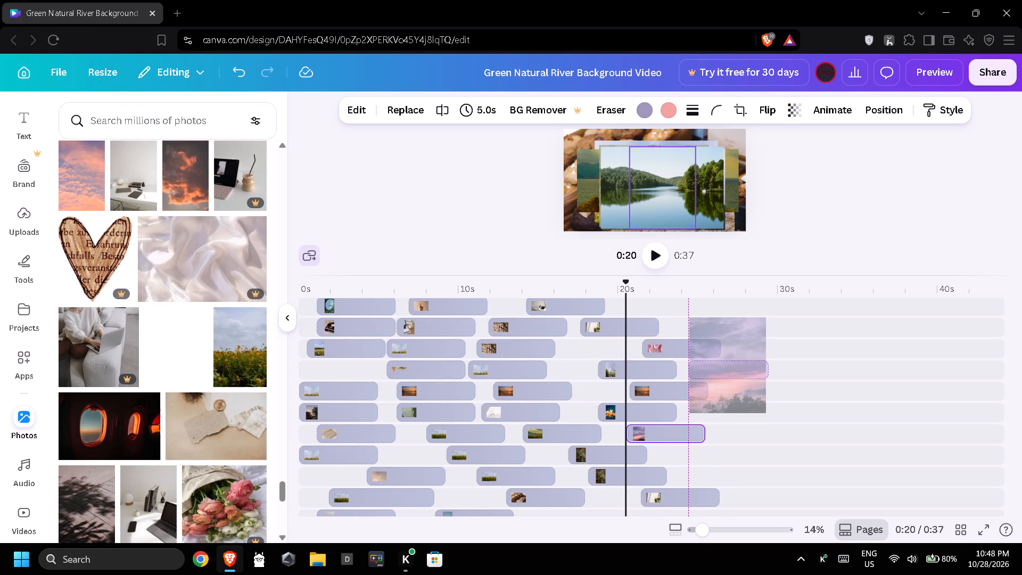
Add the dark plant-shadow photo after the first blurred foliage clip on its layer, starting at about 23 s.
{"action": "scroll", "coordinate": [248, 424], "scroll_direction": "down", "scroll_amount": 2}
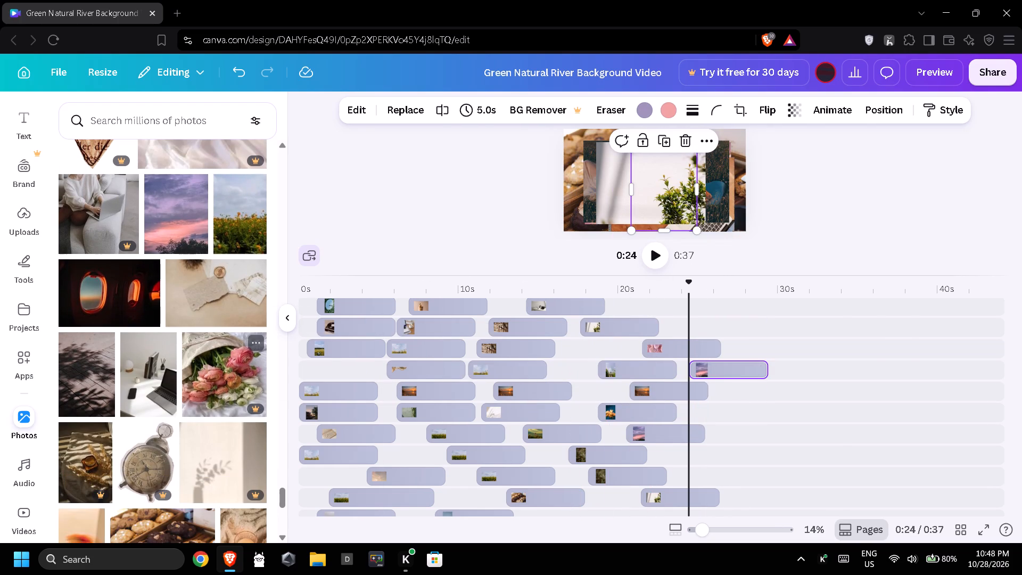
{"action": "left_click_drag", "start_coordinate": [89, 388], "coordinate": [389, 454]}
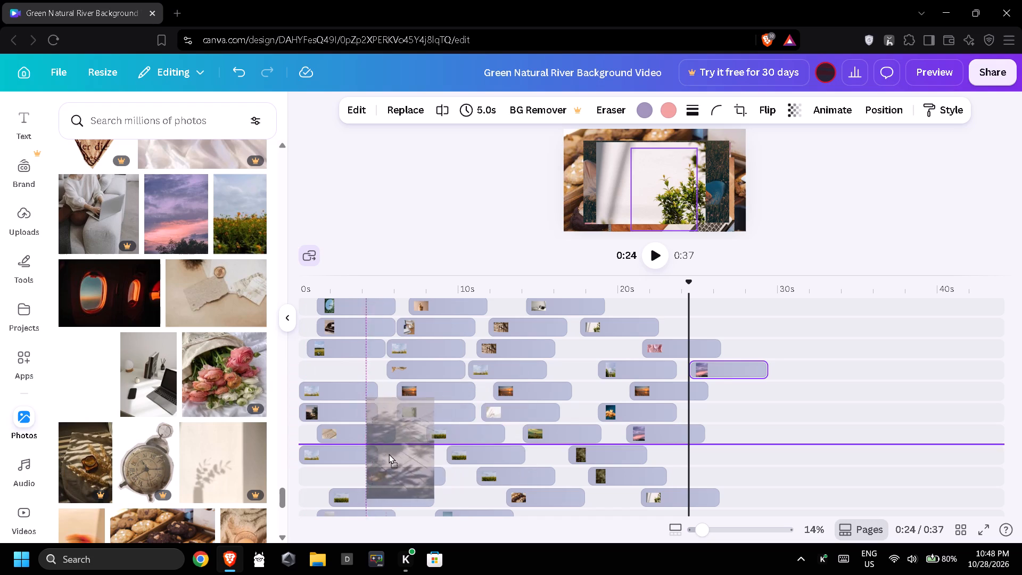
{"action": "left_click_drag", "start_coordinate": [389, 454], "coordinate": [538, 483]}
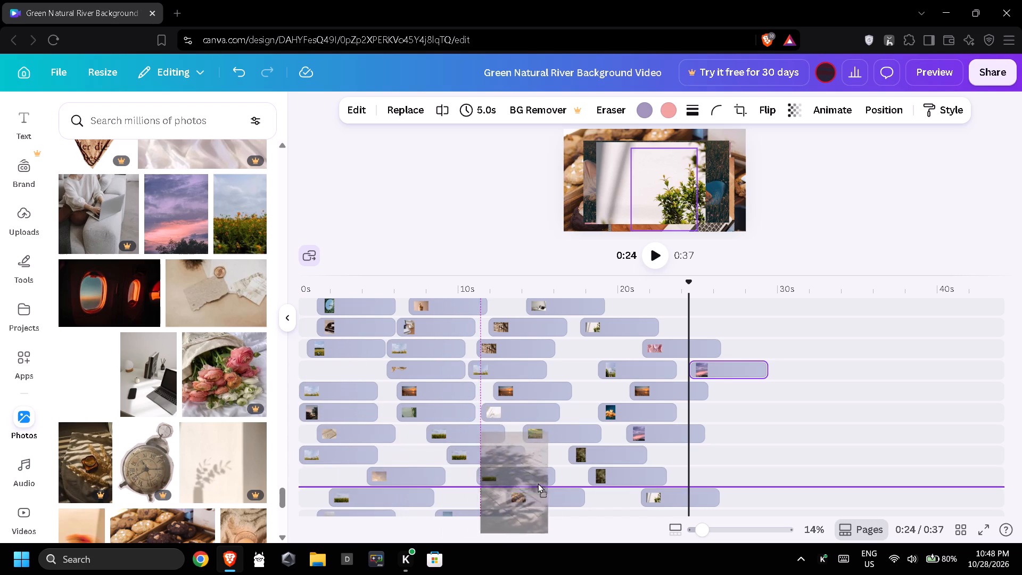
{"action": "left_click_drag", "start_coordinate": [538, 483], "coordinate": [696, 457]}
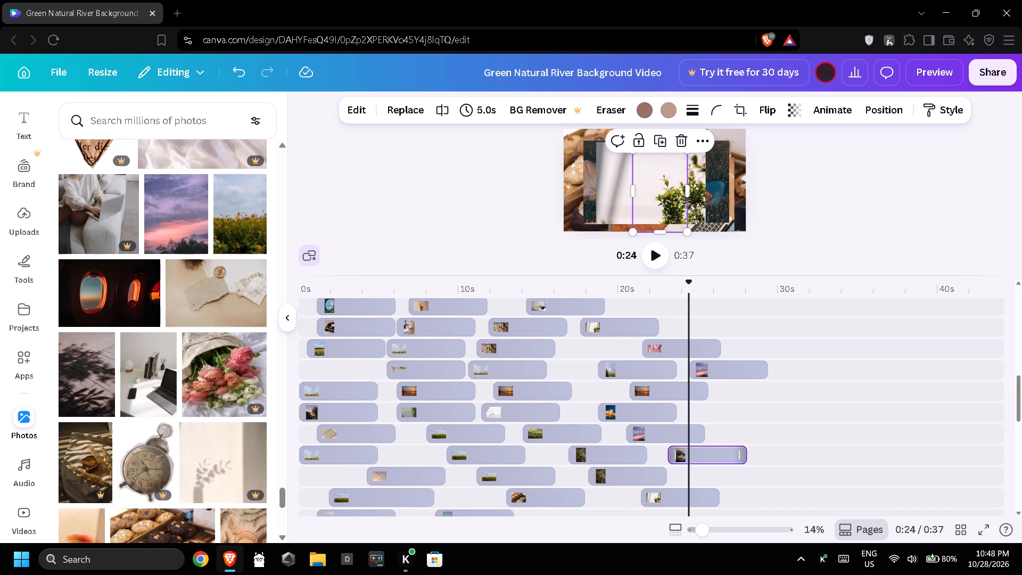
Add the photo of the sun setting behind tall grass three layers above the second purple sky clip, starting at about 20 s.
{"action": "scroll", "coordinate": [193, 433], "scroll_direction": "down", "scroll_amount": 5}
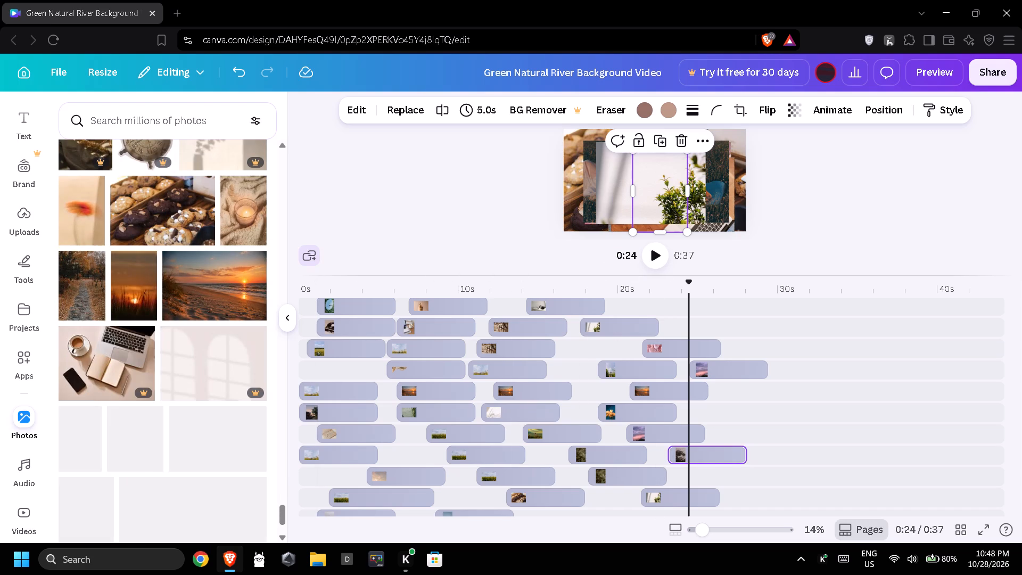
{"action": "left_click_drag", "start_coordinate": [131, 278], "coordinate": [594, 312]}
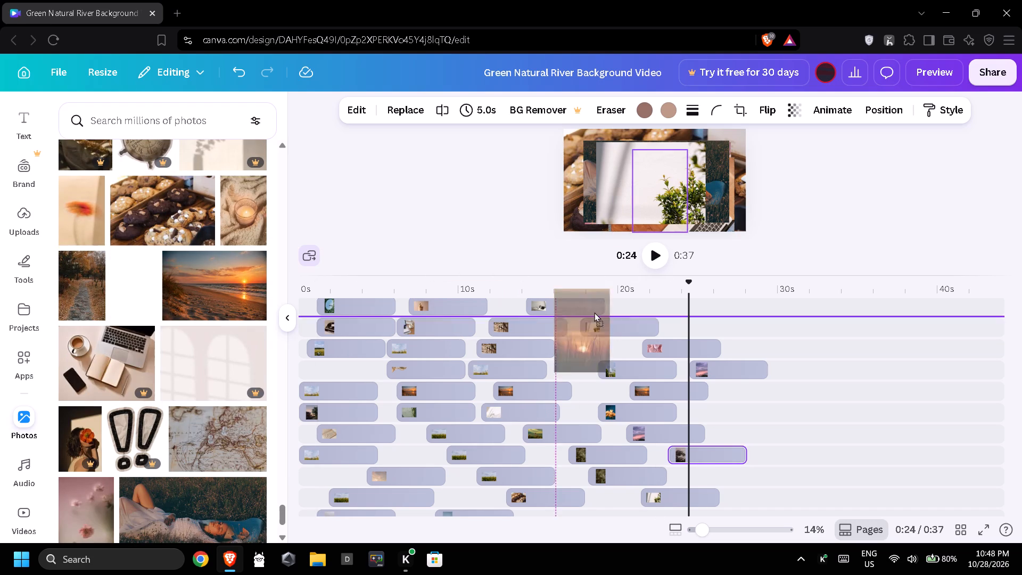
{"action": "left_click_drag", "start_coordinate": [594, 312], "coordinate": [638, 304]}
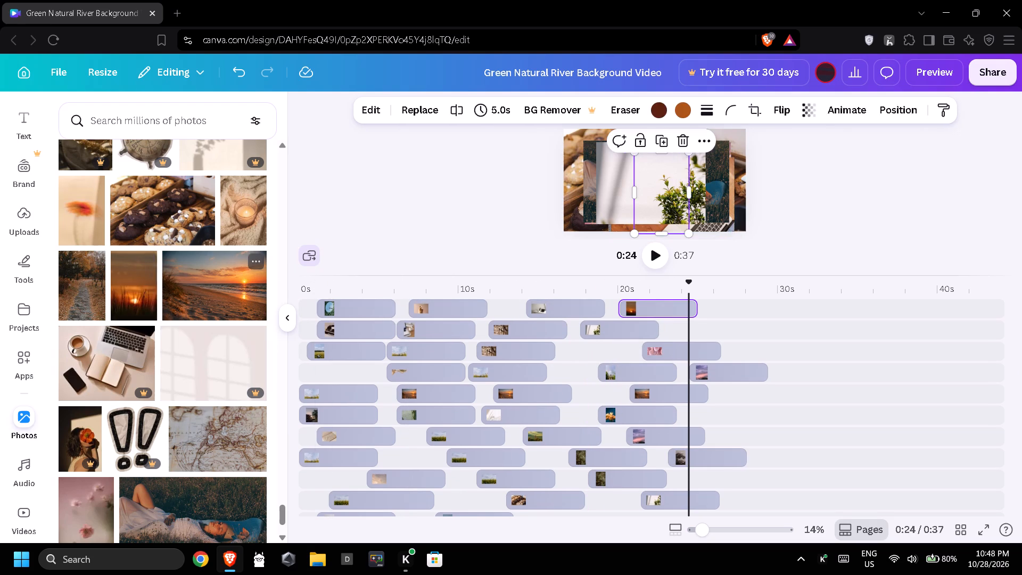
Add the beach sunset photo on the layer below the grass sunset clip, starting at about 22.5 s.
{"action": "left_click_drag", "start_coordinate": [210, 297], "coordinate": [707, 330]}
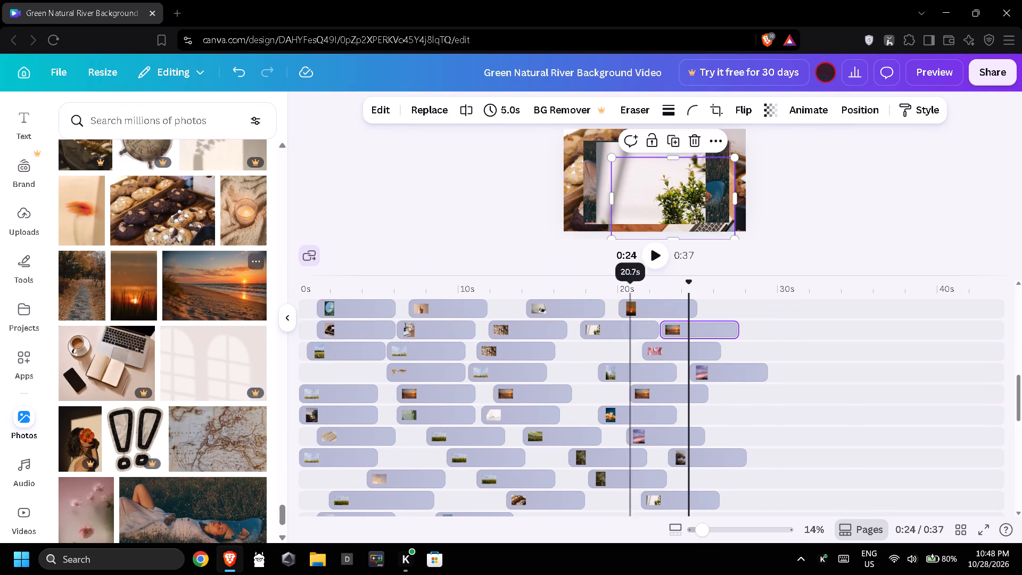
Add the autumn tree-lined path photo on the layer below the beach sunset clip, starting at about 26.5 s.
{"action": "left_click_drag", "start_coordinate": [85, 298], "coordinate": [104, 298]}
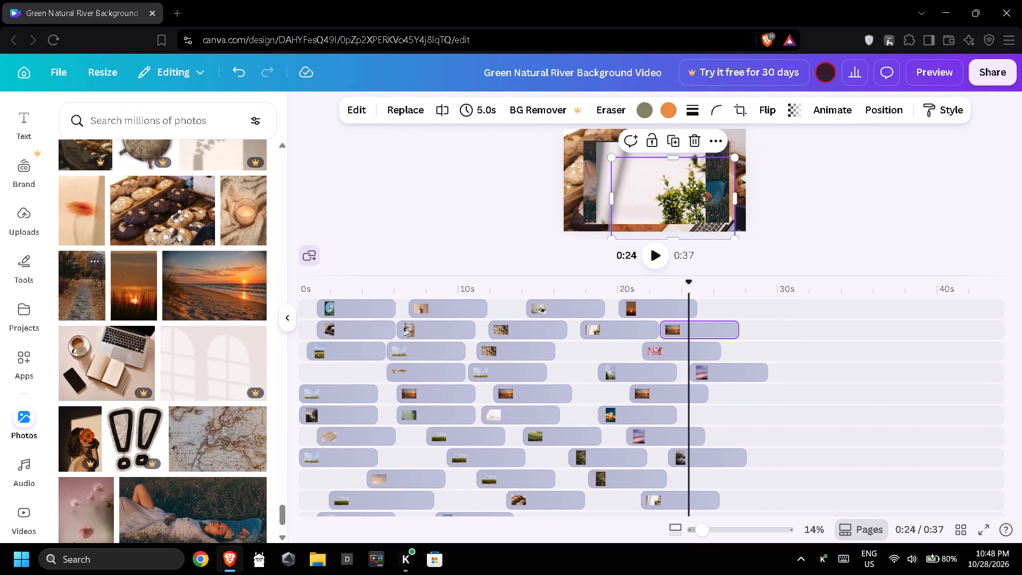
{"action": "left_click_drag", "start_coordinate": [104, 298], "coordinate": [752, 344]}
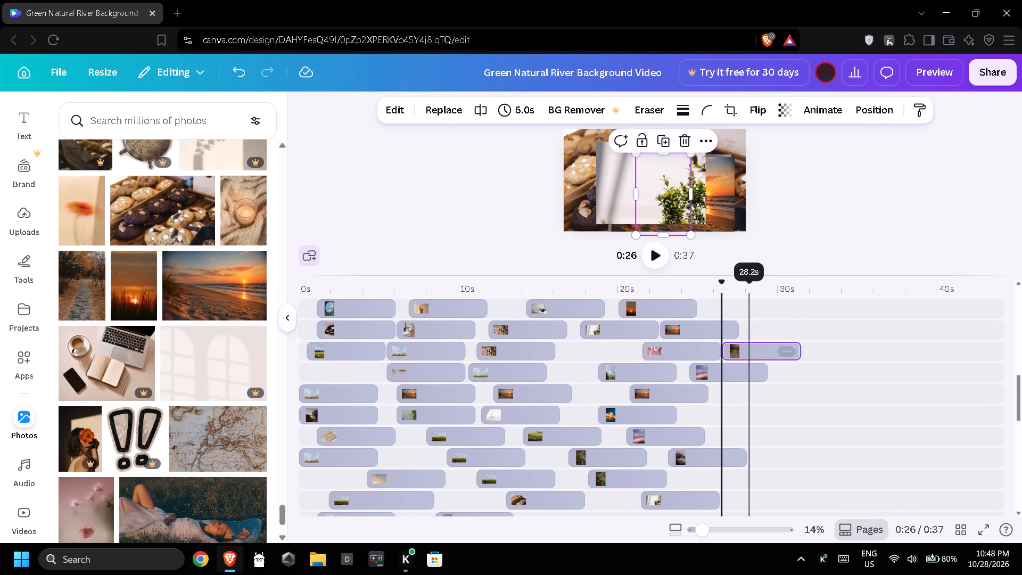
Add the antique map photo in the gap on the autumn path clip's layer, starting at about 16 s.
{"action": "scroll", "coordinate": [175, 392], "scroll_direction": "down", "scroll_amount": 2}
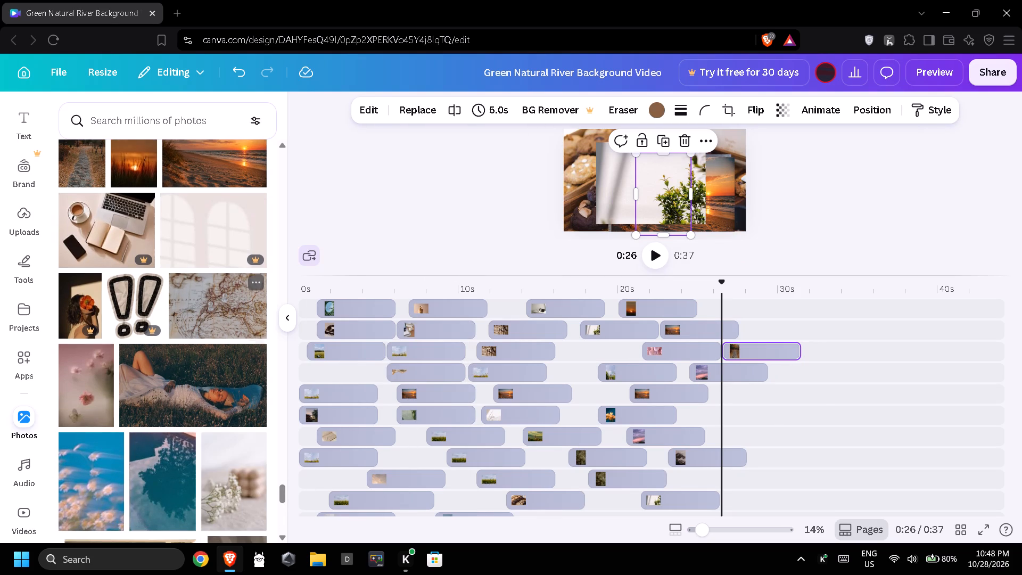
{"action": "left_click_drag", "start_coordinate": [192, 315], "coordinate": [578, 348]}
Add the blue sky photo with pink clouds after the last clip on the orange sunset layer, starting at about 26 s.
{"action": "scroll", "coordinate": [204, 390], "scroll_direction": "down", "scroll_amount": 2}
{"action": "left_click_drag", "start_coordinate": [84, 369], "coordinate": [93, 369]}
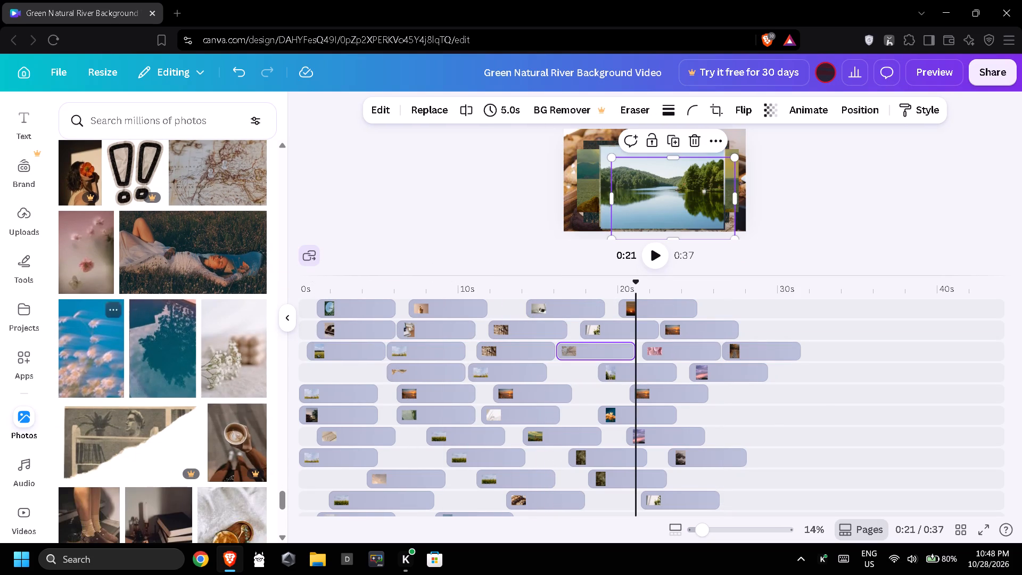
{"action": "left_click_drag", "start_coordinate": [93, 369], "coordinate": [576, 389]}
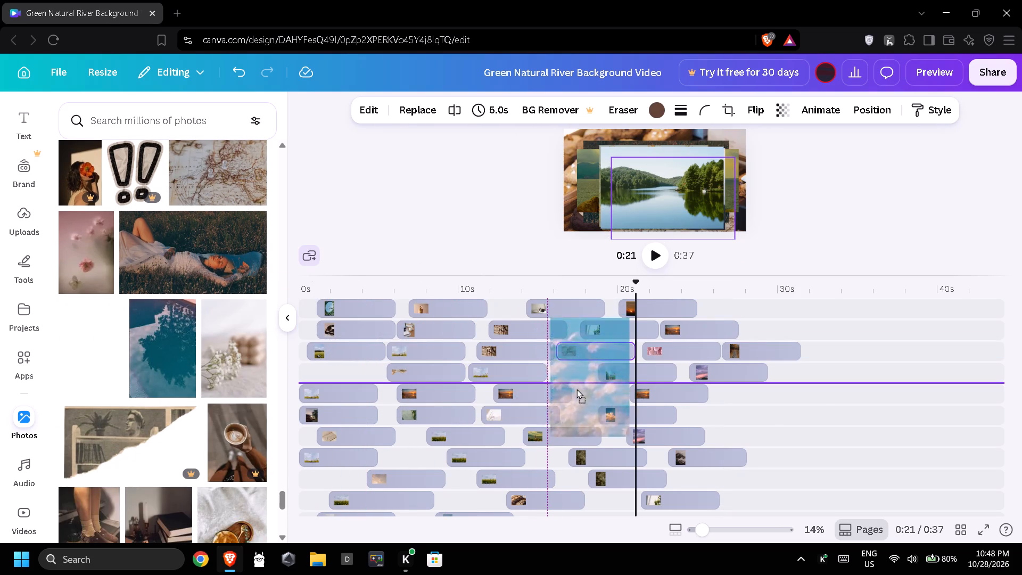
{"action": "left_click_drag", "start_coordinate": [576, 389], "coordinate": [740, 395]}
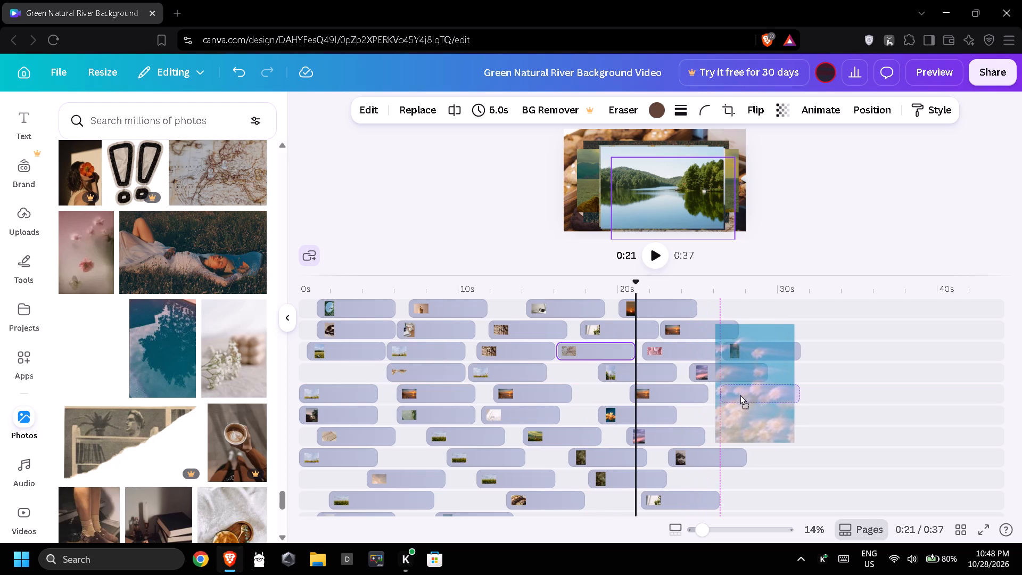
{"action": "left_click_drag", "start_coordinate": [740, 395], "coordinate": [741, 395]}
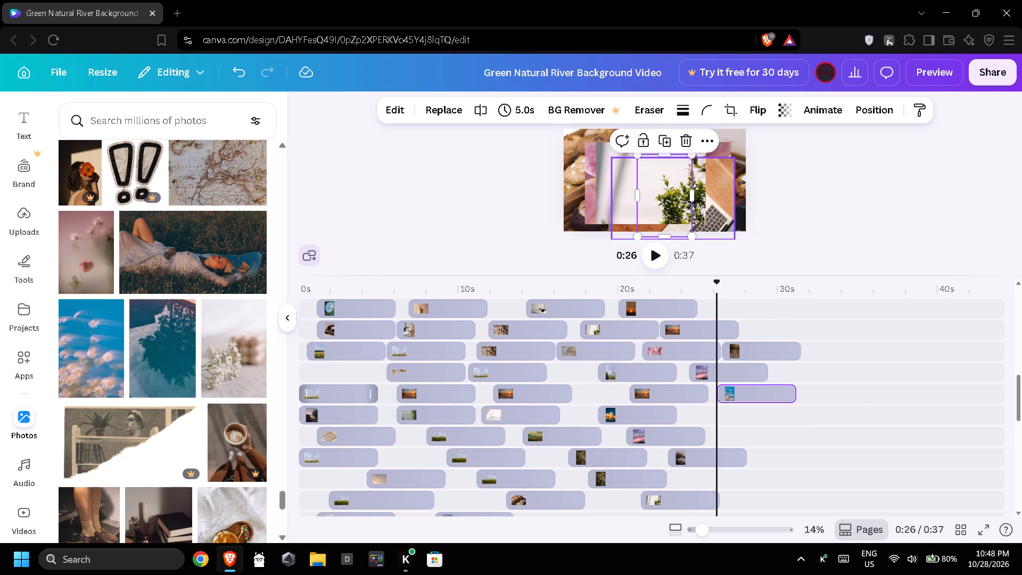
Add the small white flowers photo after the yellow blossoms clip on its layer, starting at about 24.5 s.
{"action": "scroll", "coordinate": [225, 406], "scroll_direction": "down", "scroll_amount": 2}
{"action": "left_click_drag", "start_coordinate": [242, 242], "coordinate": [489, 309]}
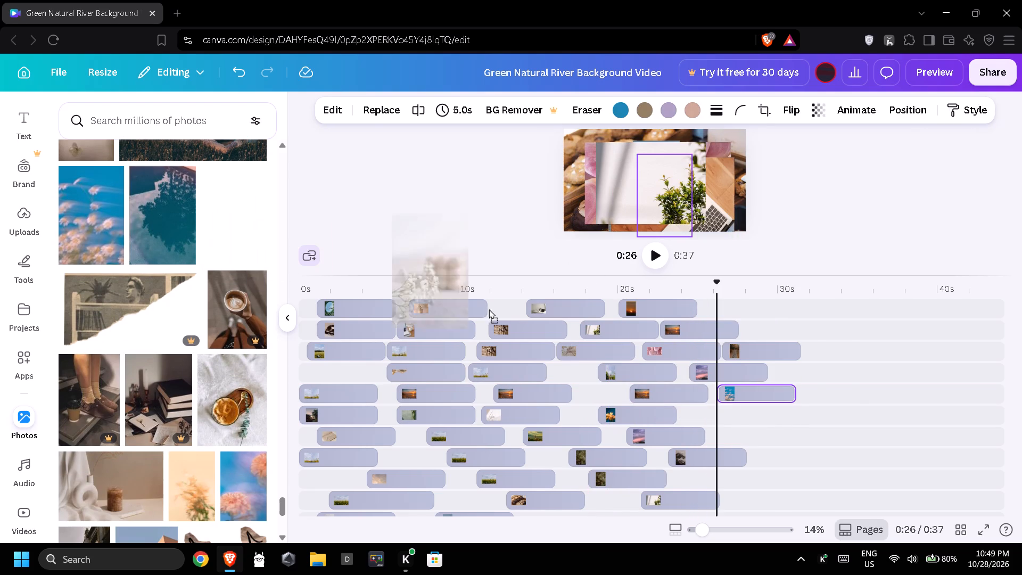
{"action": "left_click_drag", "start_coordinate": [489, 309], "coordinate": [735, 409]}
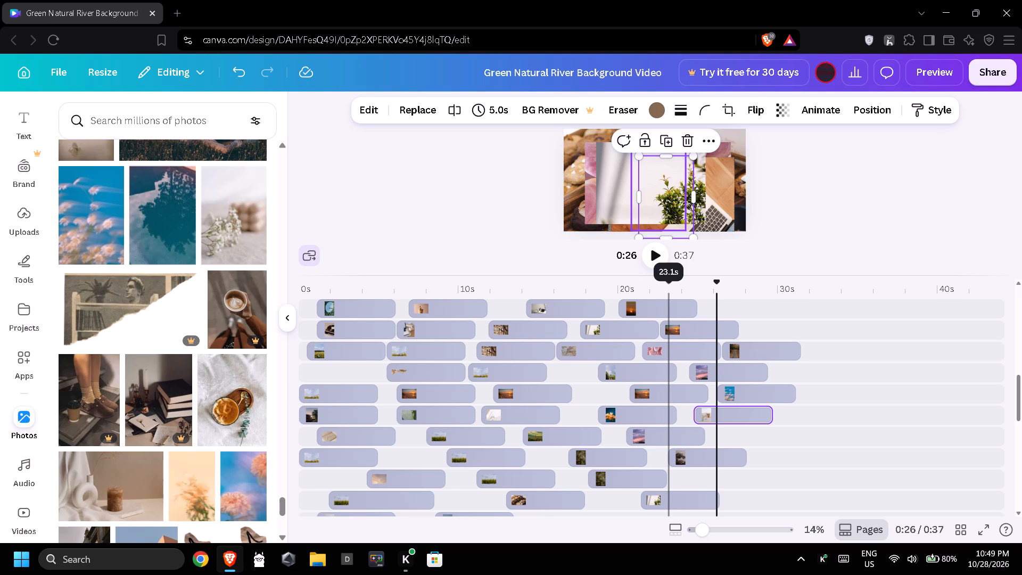
Add the dark old building photo after the grass sunset clip on its layer, starting at about 25.5 s.
{"action": "scroll", "coordinate": [219, 370], "scroll_direction": "down", "scroll_amount": 3}
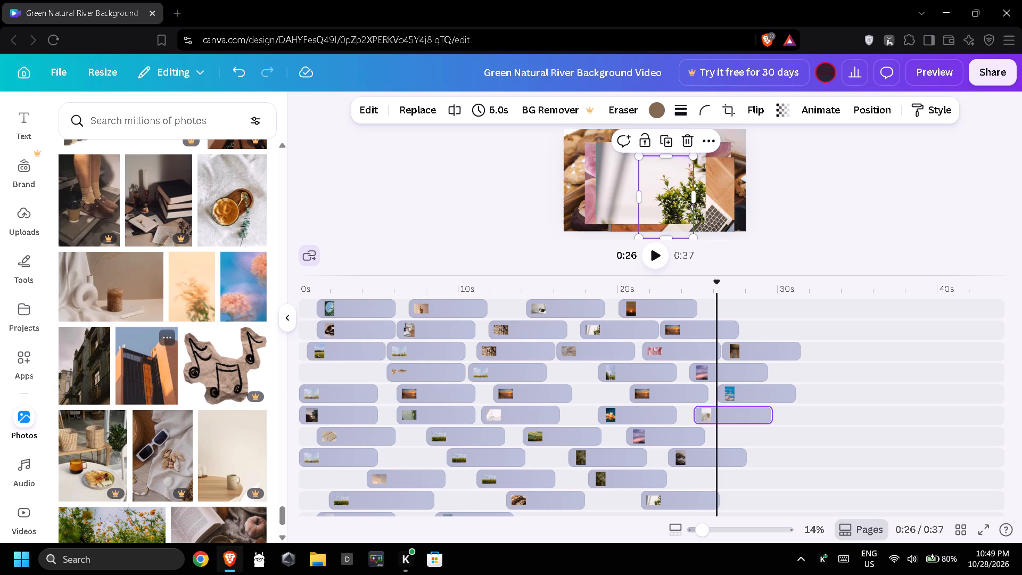
{"action": "scroll", "coordinate": [124, 348], "scroll_direction": "down", "scroll_amount": 2}
{"action": "left_click_drag", "start_coordinate": [79, 245], "coordinate": [689, 316]}
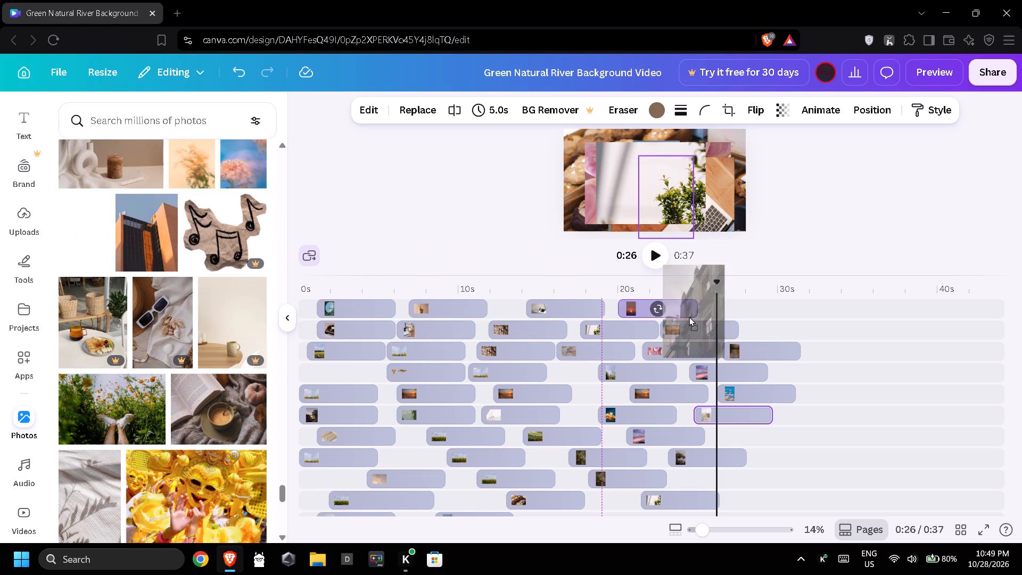
{"action": "left_click_drag", "start_coordinate": [689, 316], "coordinate": [729, 310]}
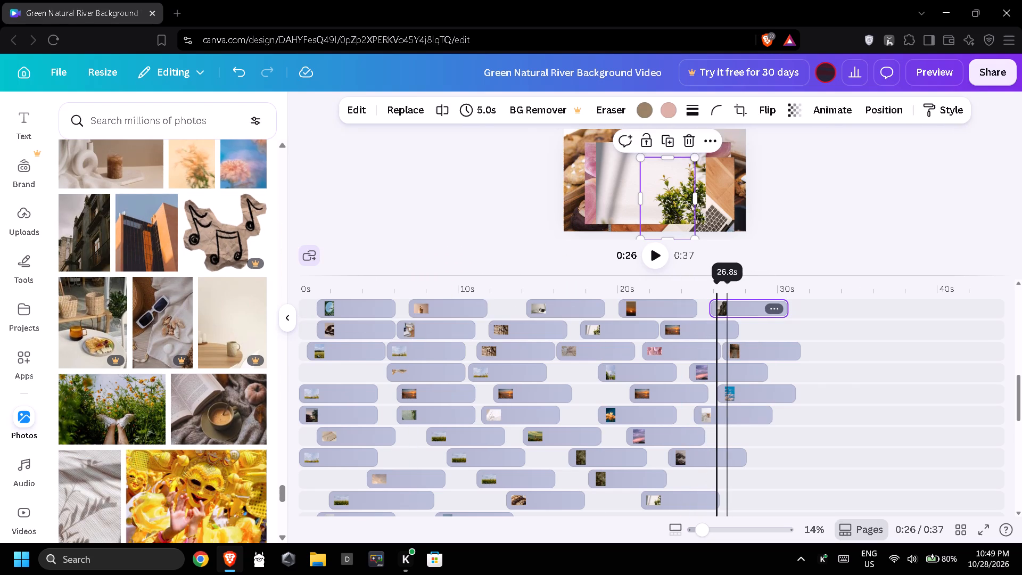
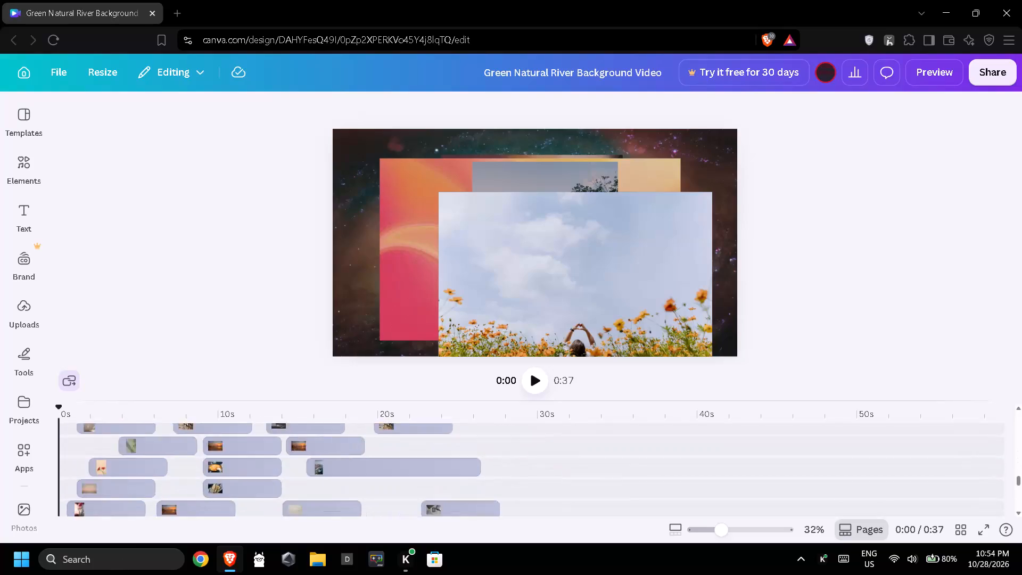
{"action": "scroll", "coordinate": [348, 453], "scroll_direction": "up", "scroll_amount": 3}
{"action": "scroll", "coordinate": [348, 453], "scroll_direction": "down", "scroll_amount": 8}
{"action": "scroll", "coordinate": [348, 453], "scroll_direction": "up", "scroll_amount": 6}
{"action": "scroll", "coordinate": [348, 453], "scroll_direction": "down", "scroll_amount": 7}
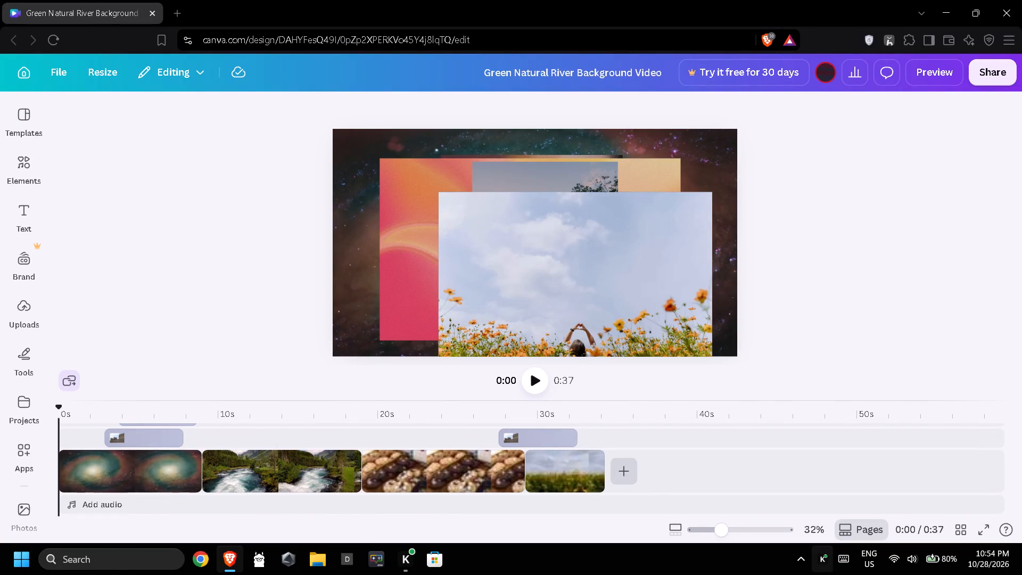
Lower the display brightness to its minimum in the Windows quick settings and return to the video design.
{"action": "left_click", "coordinate": [936, 573]}
{"action": "left_click_drag", "start_coordinate": [820, 440], "coordinate": [809, 440]}
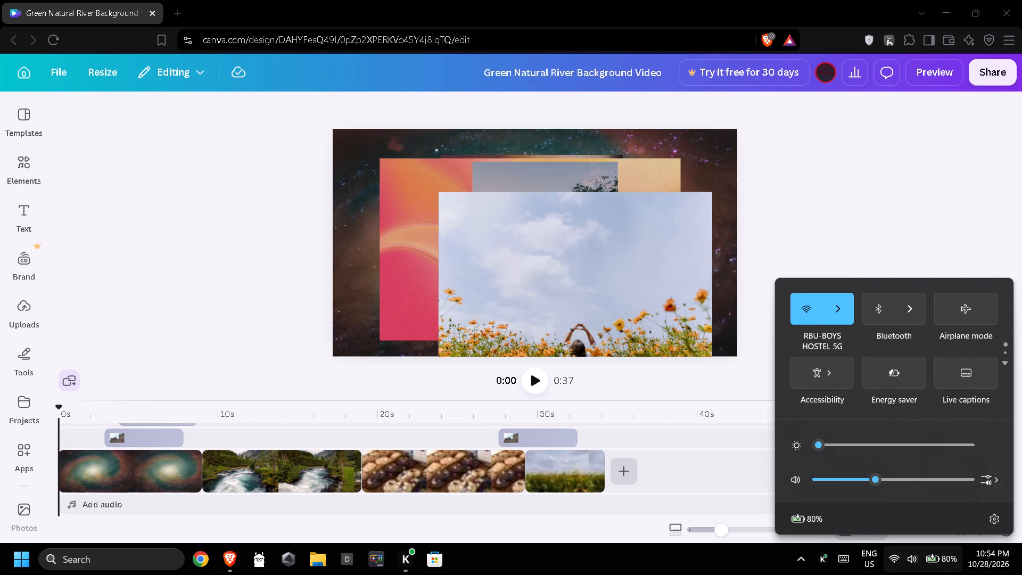
{"action": "left_click", "coordinate": [103, 339]}
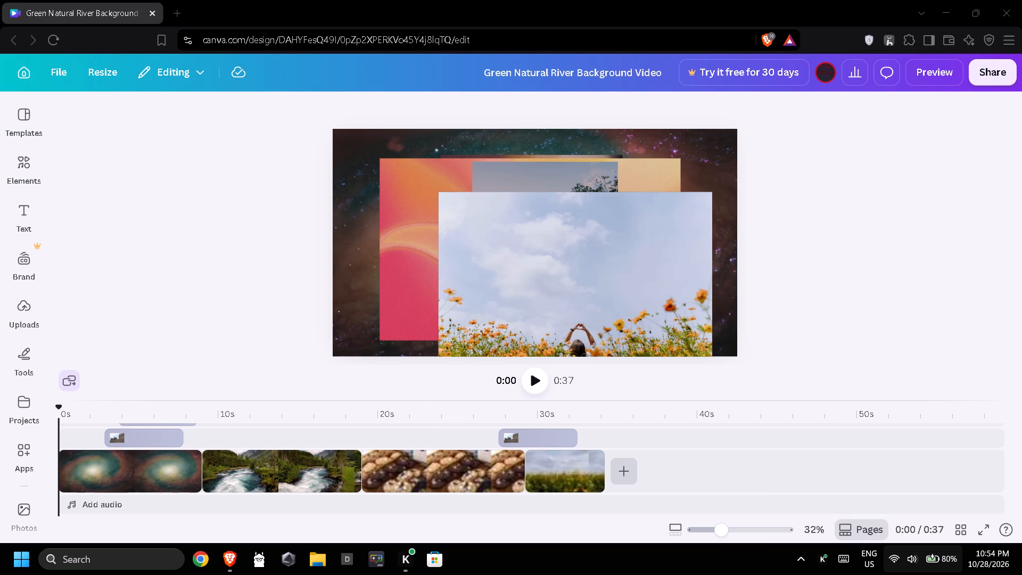
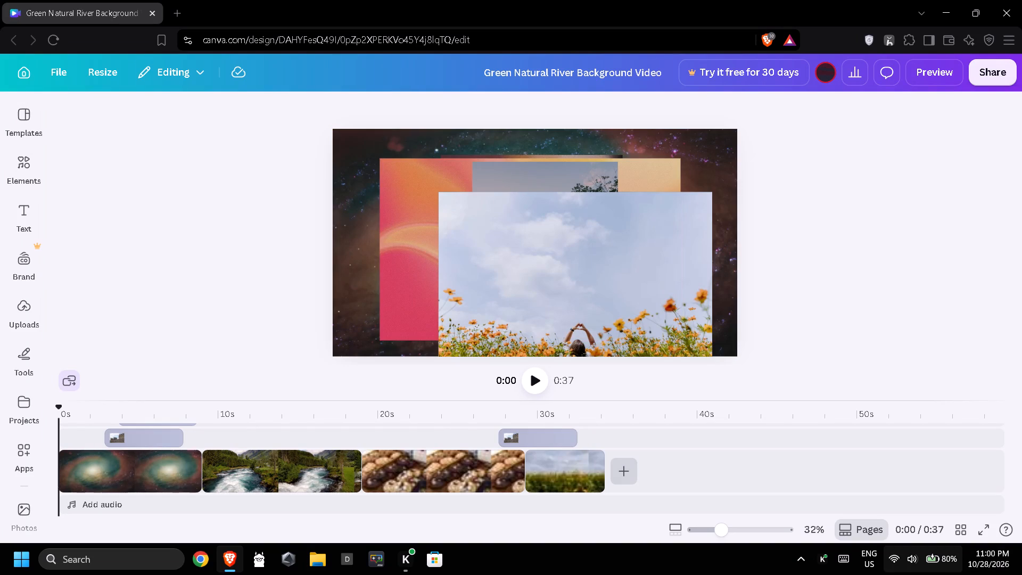
Raise the display brightness to about half in the Windows quick settings.
{"action": "left_click", "coordinate": [938, 571]}
{"action": "left_click", "coordinate": [891, 446]}
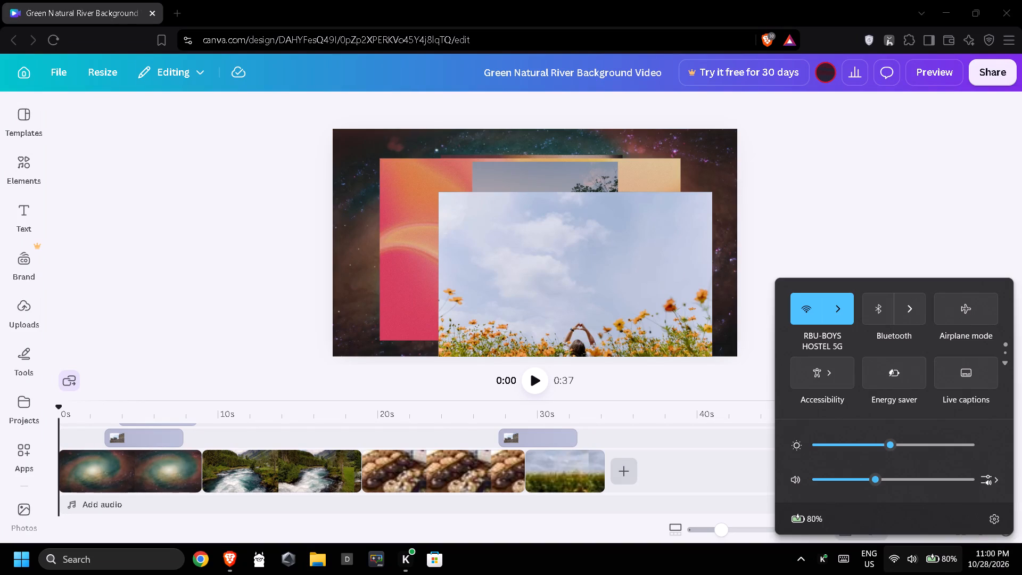
{"action": "left_click", "coordinate": [690, 574]}
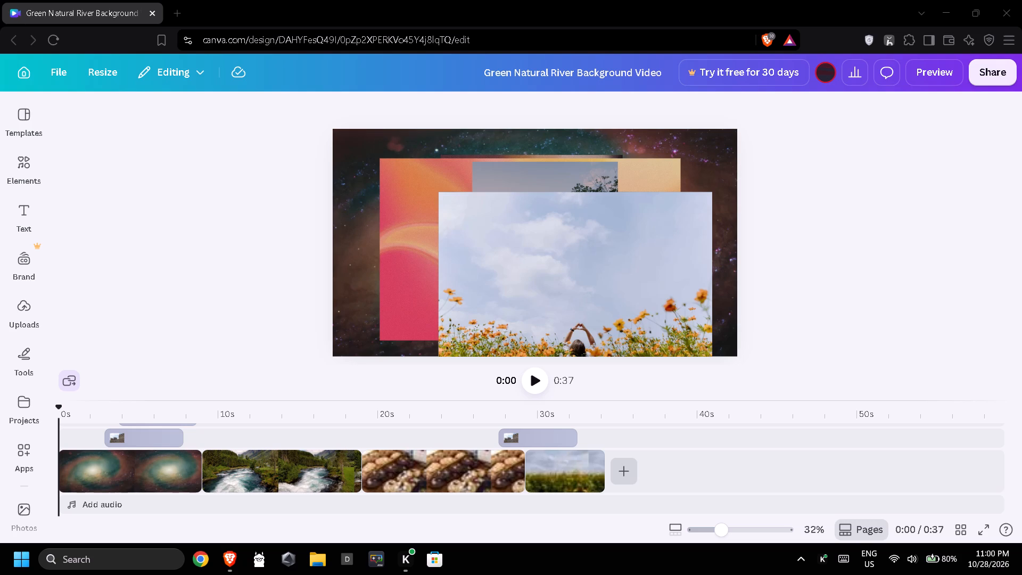
Close the browser window containing the Green Natural River Background Video design.
{"action": "left_click", "coordinate": [1021, 0]}
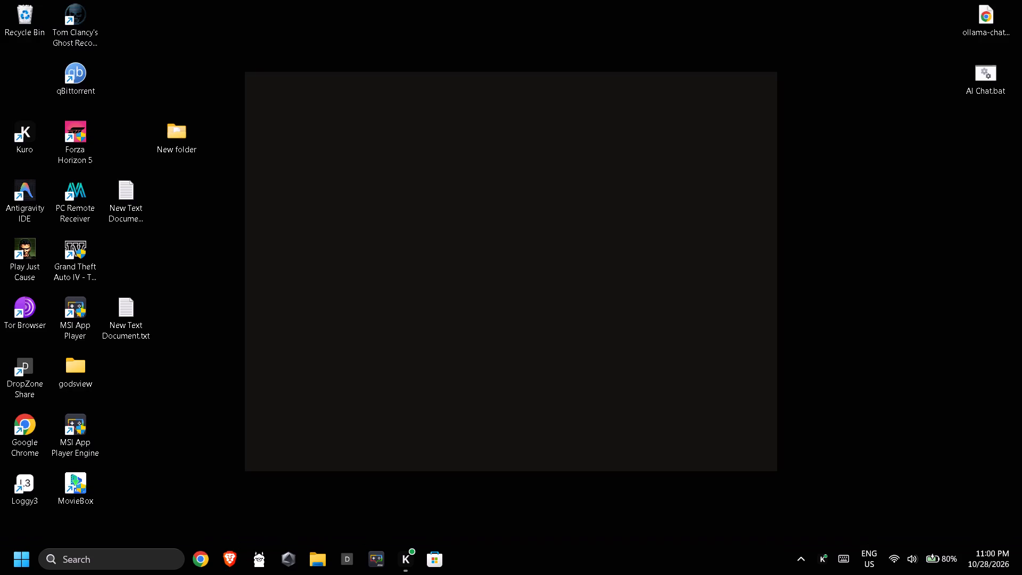